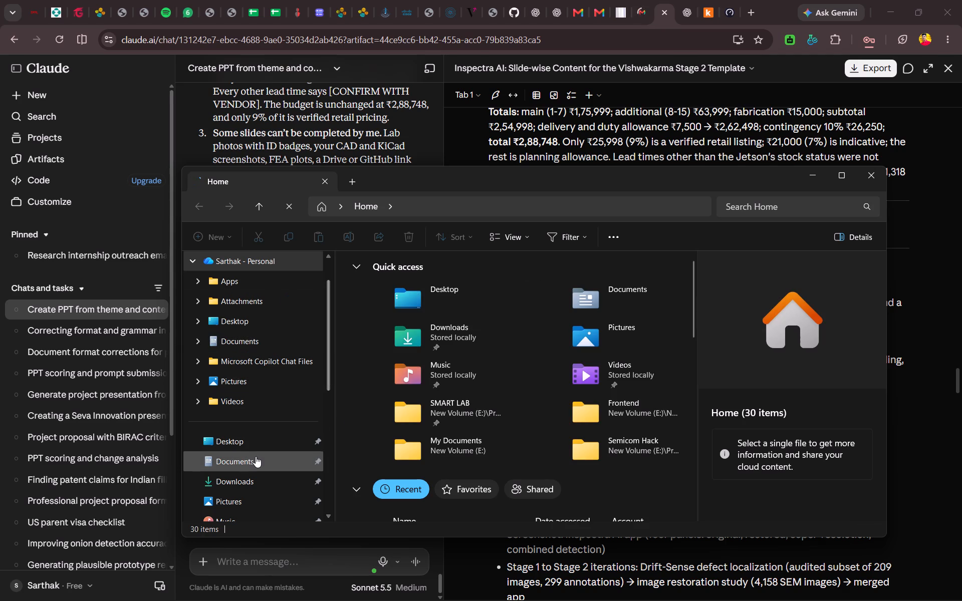
{"action": "left_click", "coordinate": [846, 179]}
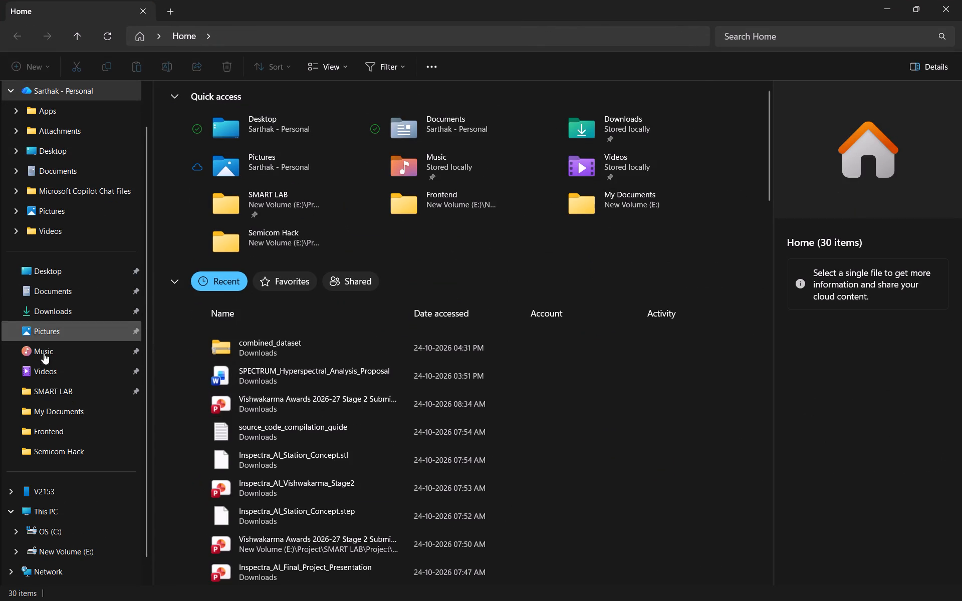
{"action": "left_click", "coordinate": [67, 389]}
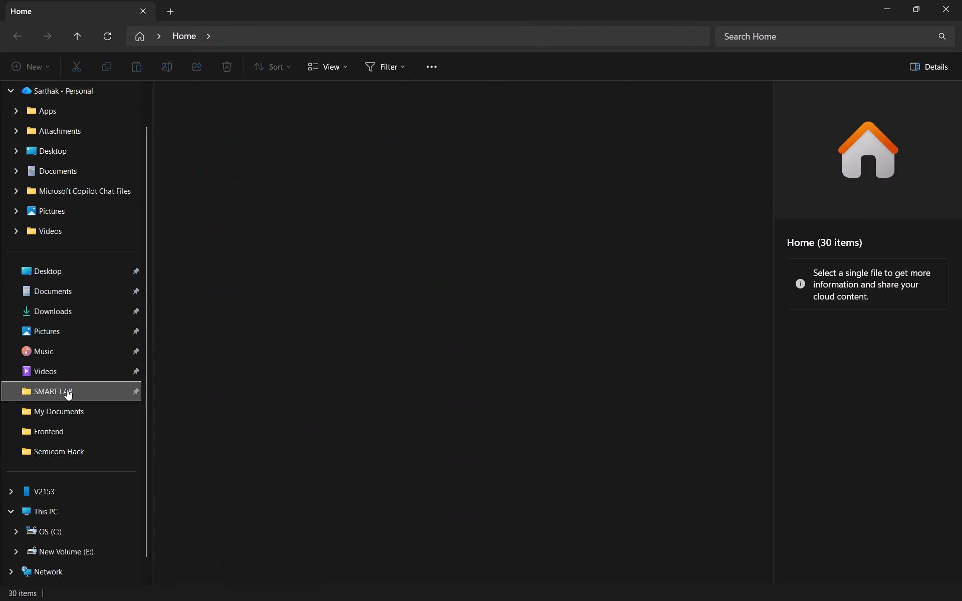
{"action": "scroll", "coordinate": [396, 396], "scroll_direction": "down", "scroll_amount": 17}
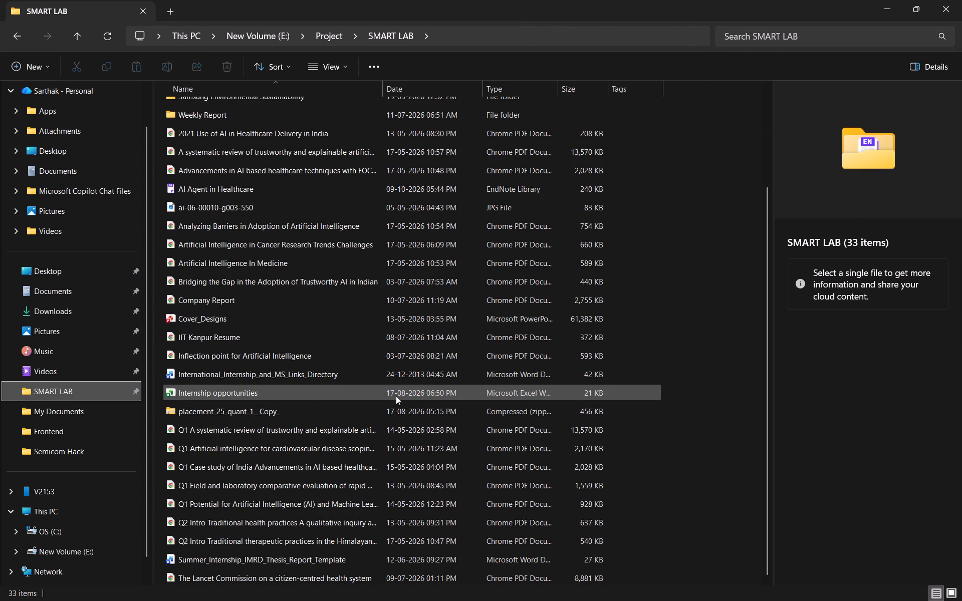
{"action": "scroll", "coordinate": [396, 396], "scroll_direction": "down", "scroll_amount": 1}
{"action": "scroll", "coordinate": [396, 396], "scroll_direction": "up", "scroll_amount": 7}
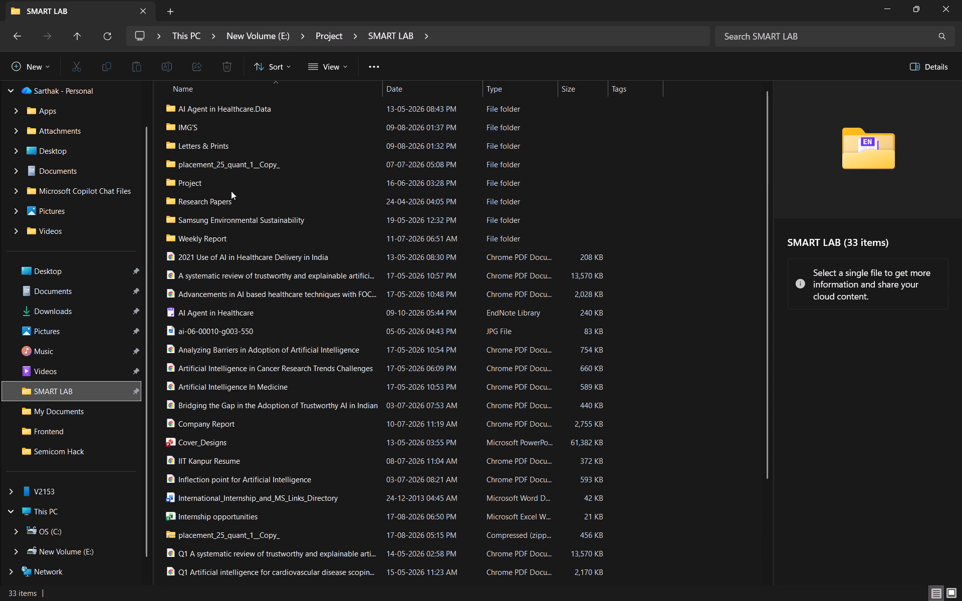
{"action": "double_click", "coordinate": [231, 187]}
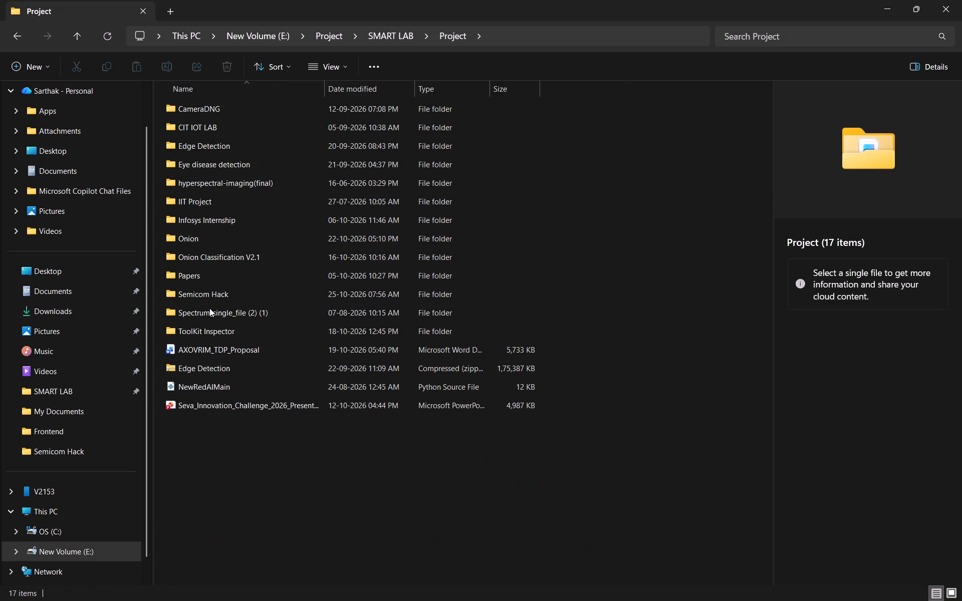
{"action": "double_click", "coordinate": [197, 286]}
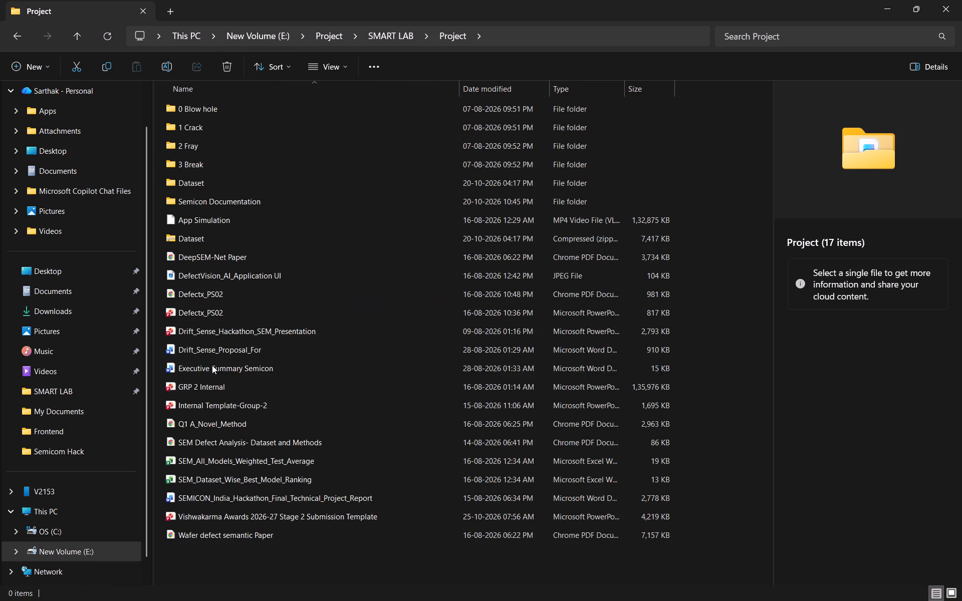
Open the Vishwakarma Awards 2026-27 Stage 2 Submission Template presentation and maximize its window.
{"action": "double_click", "coordinate": [196, 517]}
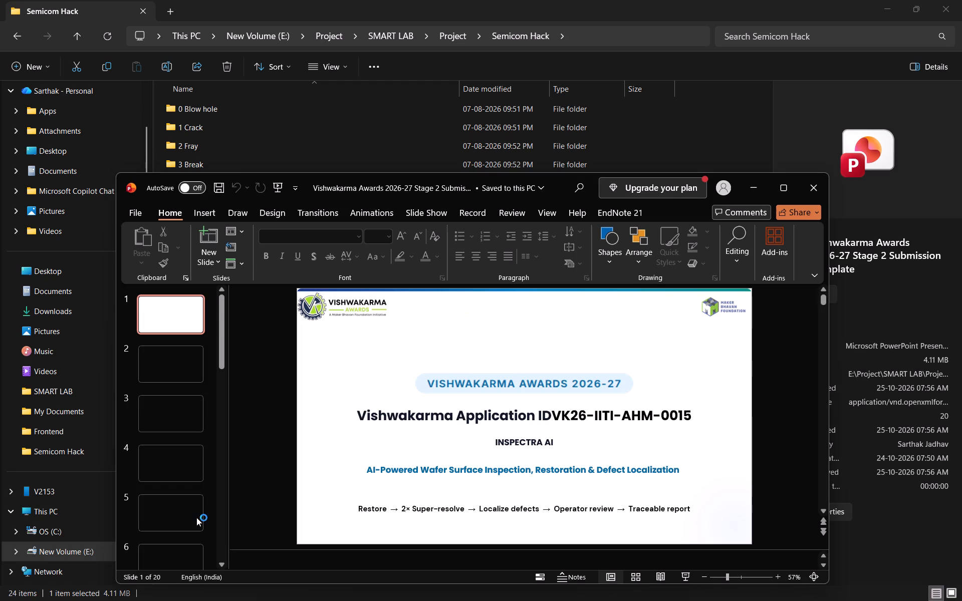
{"action": "left_click", "coordinate": [781, 187]}
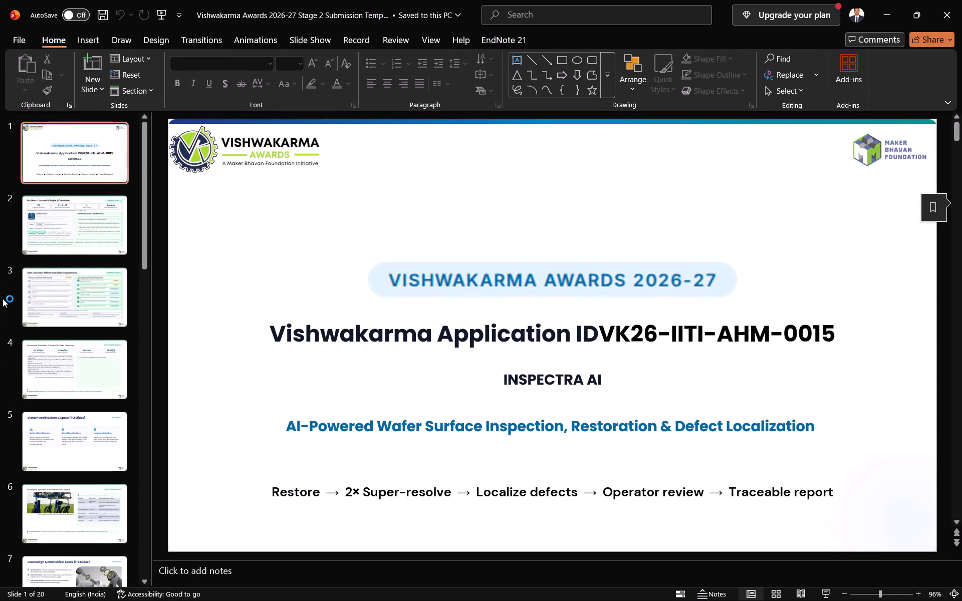
On slide 2, delete the submission note text and the green box behind it.
{"action": "left_click", "coordinate": [56, 240]}
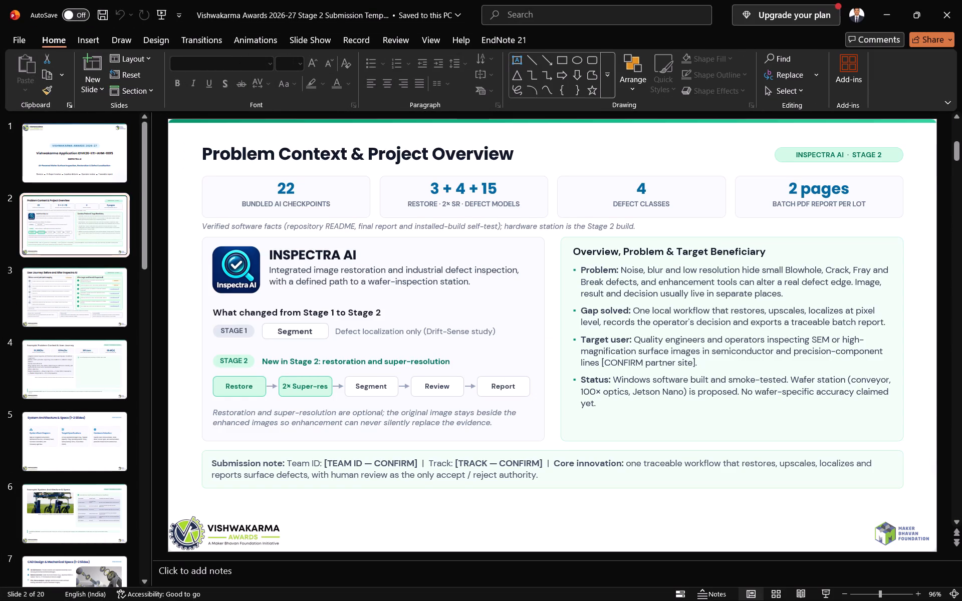
{"action": "left_click", "coordinate": [329, 461]}
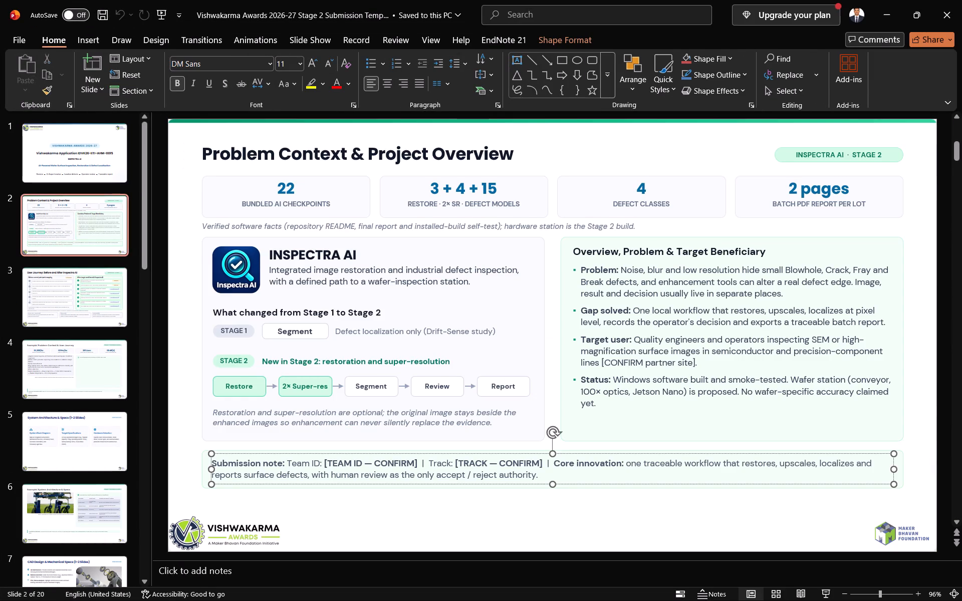
{"action": "left_click", "coordinate": [305, 453]}
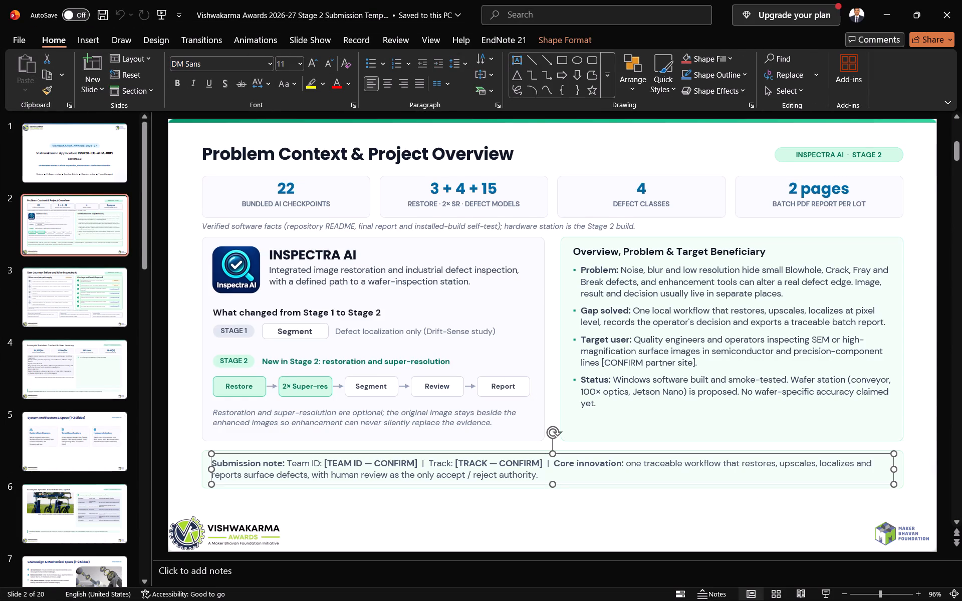
{"action": "key", "text": "Delete"}
{"action": "left_click", "coordinate": [305, 453]}
{"action": "key", "text": "Delete"}
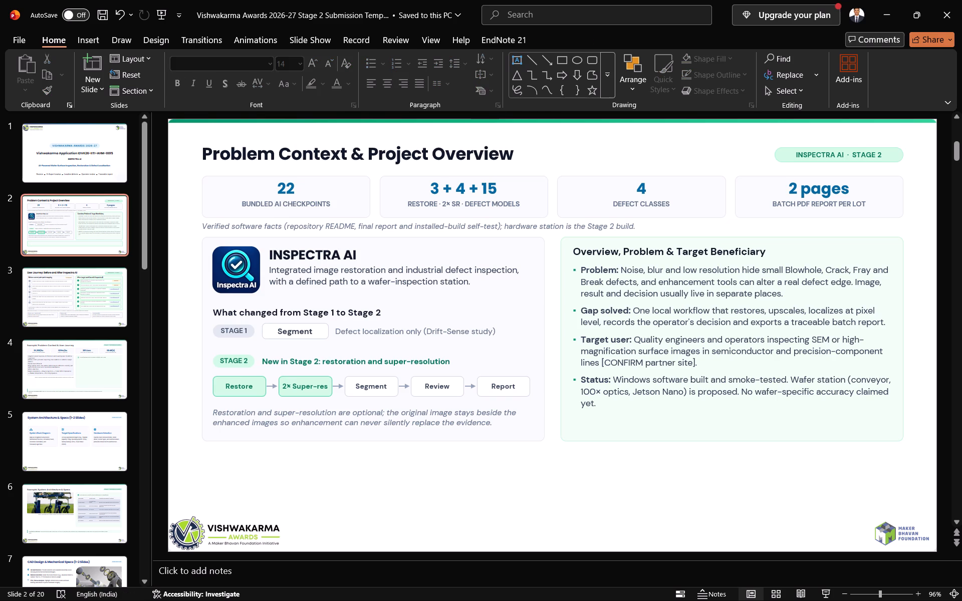
Select the whole INSPECTRA AI card with its logo, texts, stage labels, flow boxes and arrows, and move it slightly down on slide 2.
{"action": "left_click", "coordinate": [524, 326]}
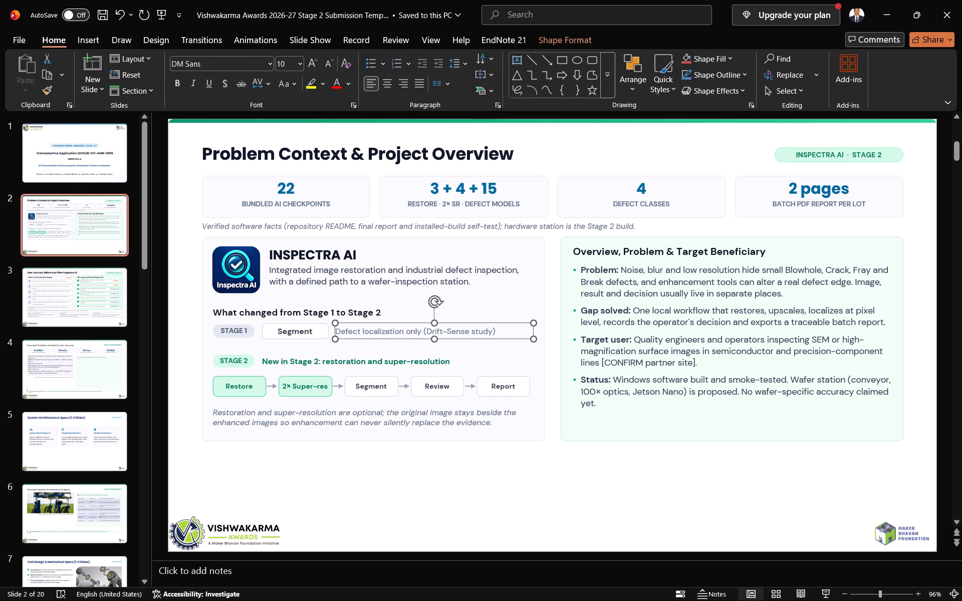
{"action": "left_click", "coordinate": [207, 239]}
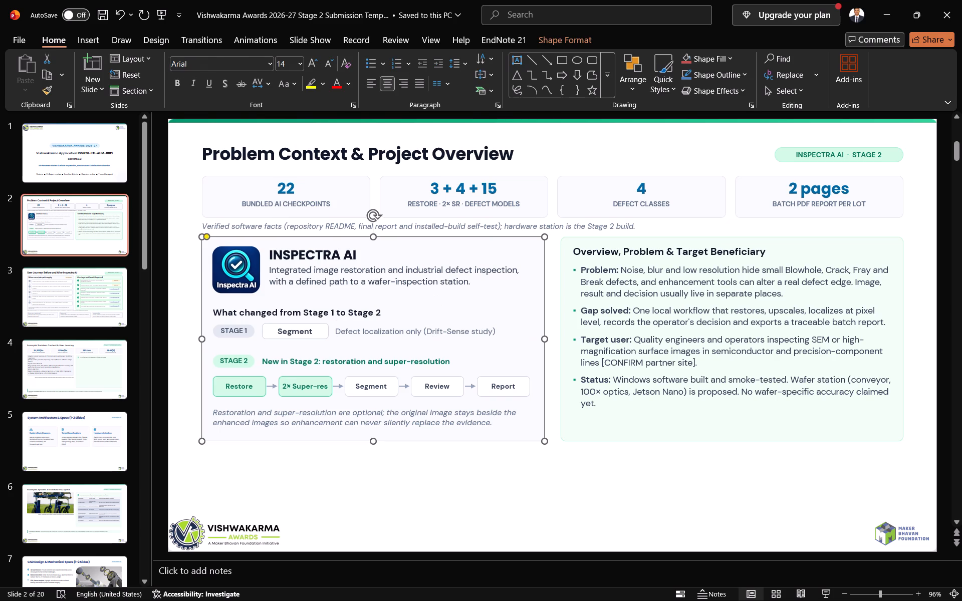
{"action": "left_click", "coordinate": [231, 255], "text": "shift"}
{"action": "left_click", "coordinate": [284, 259], "text": "shift"}
{"action": "left_click", "coordinate": [284, 270], "text": "shift"}
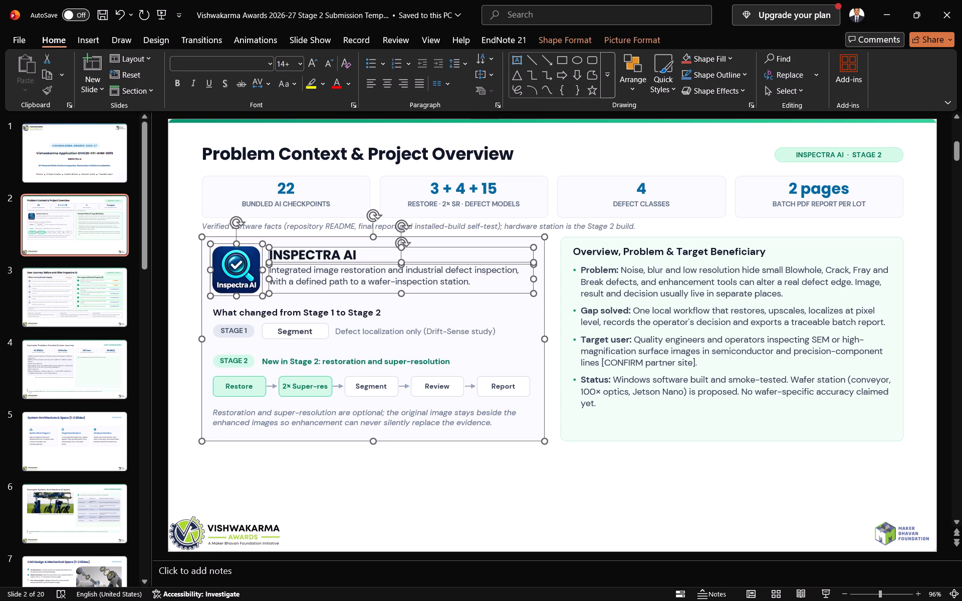
{"action": "left_click", "coordinate": [269, 314], "text": "shift"}
{"action": "left_click", "coordinate": [238, 332], "text": "shift"}
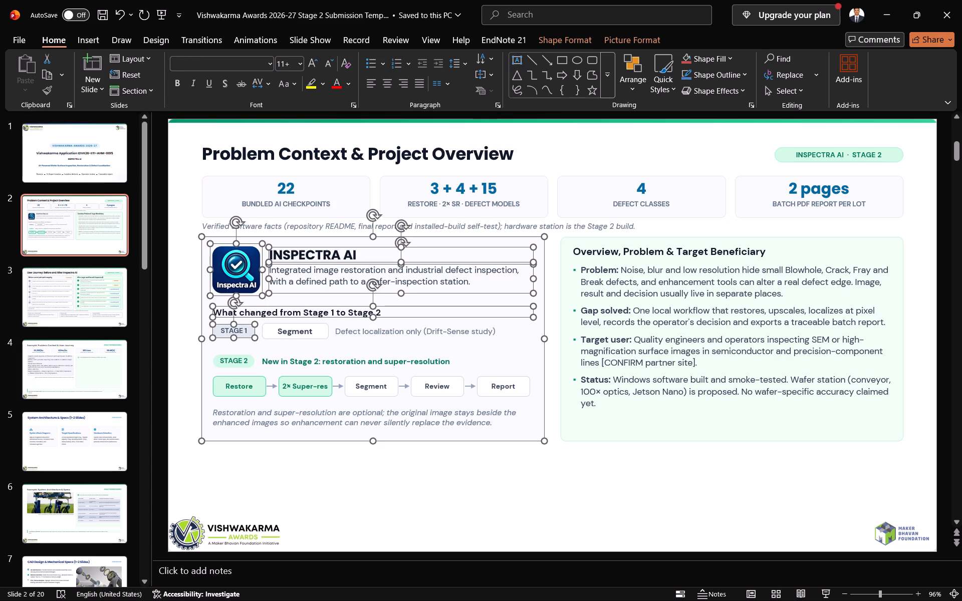
{"action": "left_click", "coordinate": [295, 318], "text": "shift"}
{"action": "left_click", "coordinate": [296, 313], "text": "shift"}
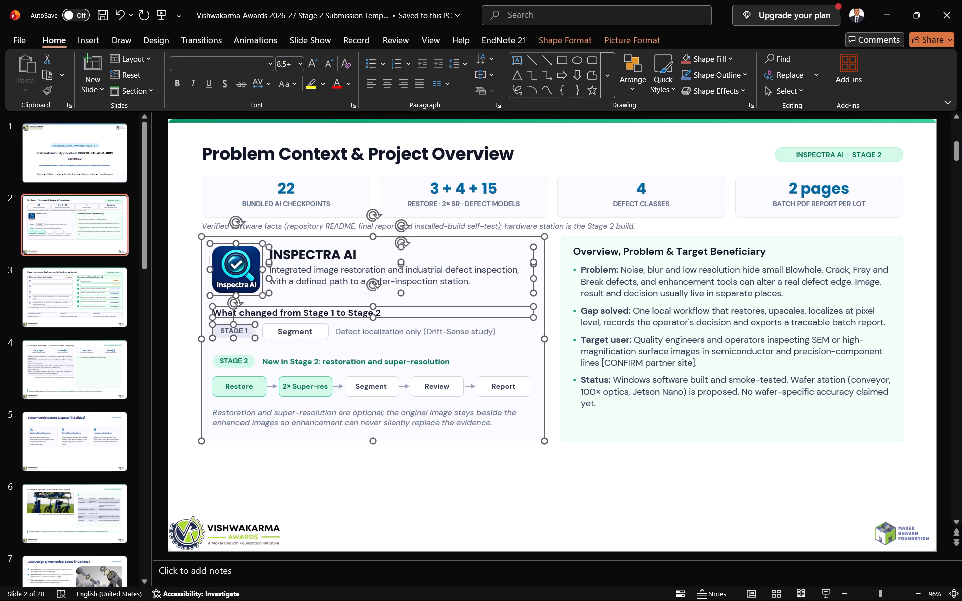
{"action": "left_click", "coordinate": [297, 332], "text": "shift"}
{"action": "left_click", "coordinate": [365, 329], "text": "shift"}
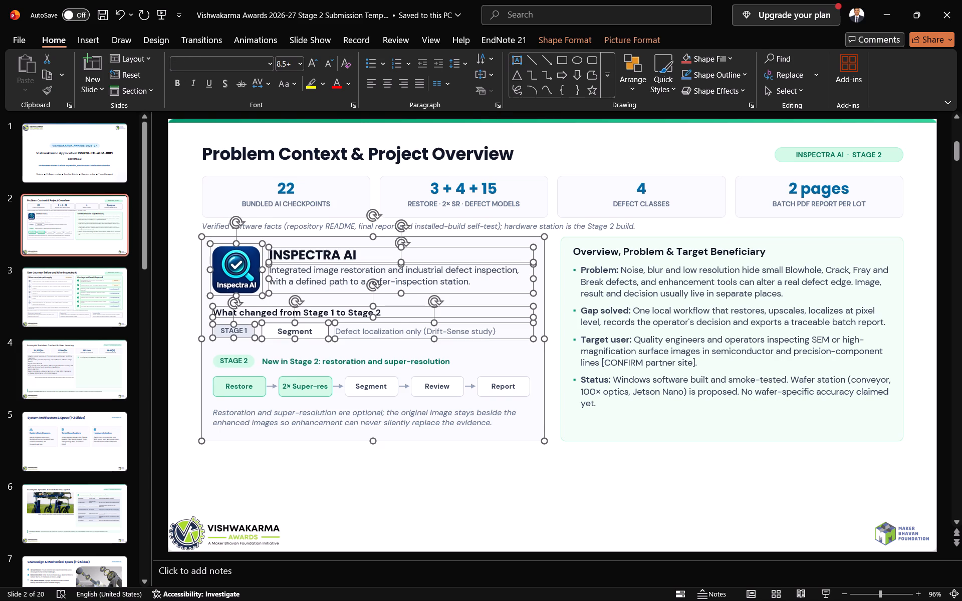
{"action": "left_click", "coordinate": [278, 364], "text": "shift"}
{"action": "left_click", "coordinate": [229, 355], "text": "shift"}
{"action": "left_click", "coordinate": [236, 375], "text": "shift"}
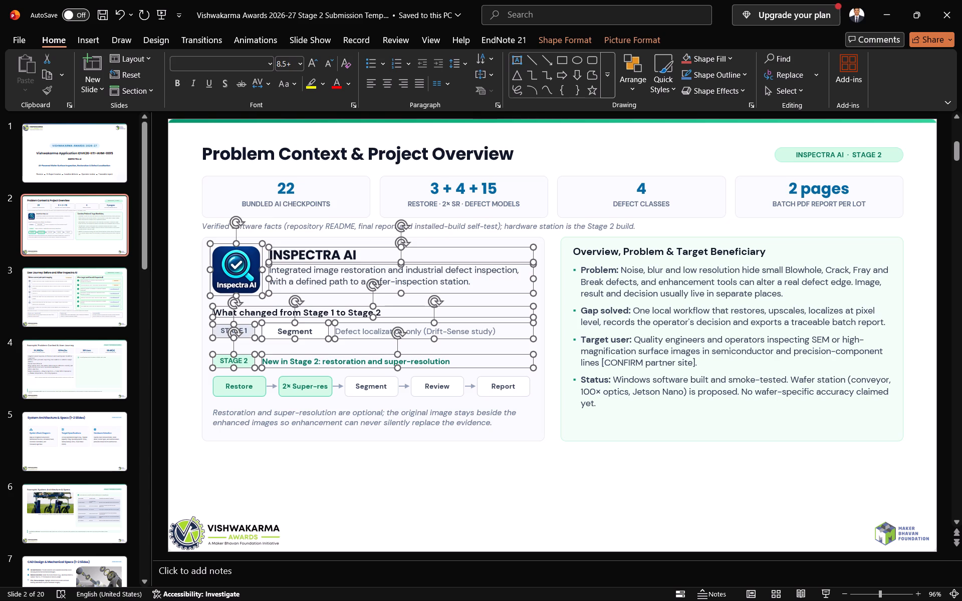
{"action": "left_click", "coordinate": [251, 395], "text": "shift"}
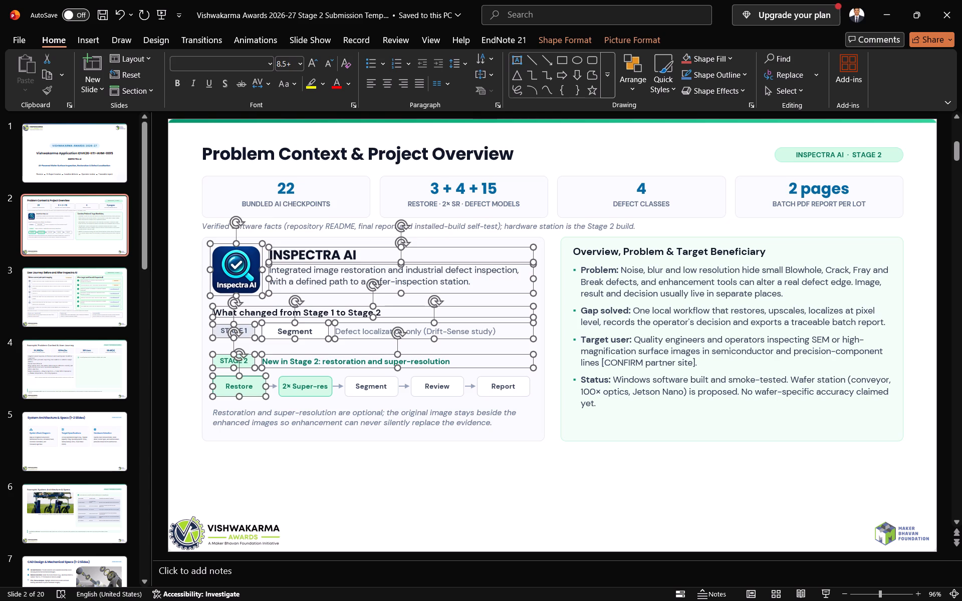
{"action": "left_click", "coordinate": [209, 413], "text": "shift"}
{"action": "left_click", "coordinate": [311, 386], "text": "shift"}
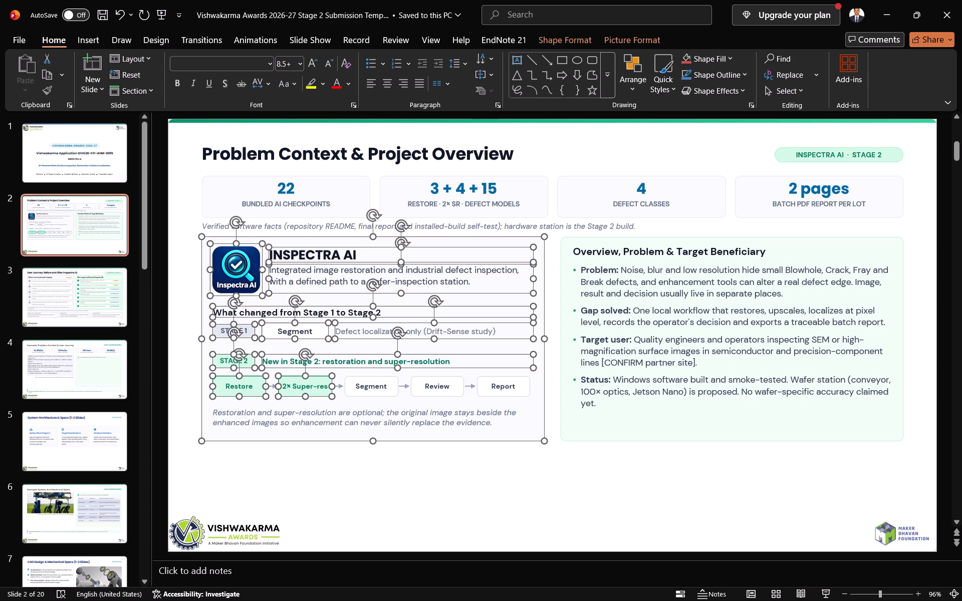
{"action": "left_click", "coordinate": [364, 388], "text": "shift"}
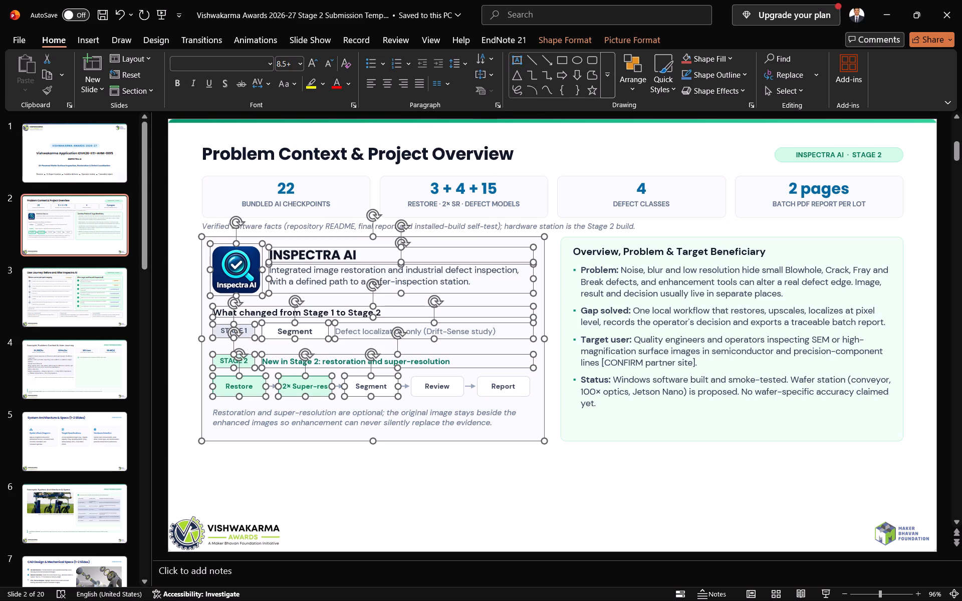
{"action": "left_click", "coordinate": [272, 384], "text": "shift"}
{"action": "left_click", "coordinate": [336, 383], "text": "shift"}
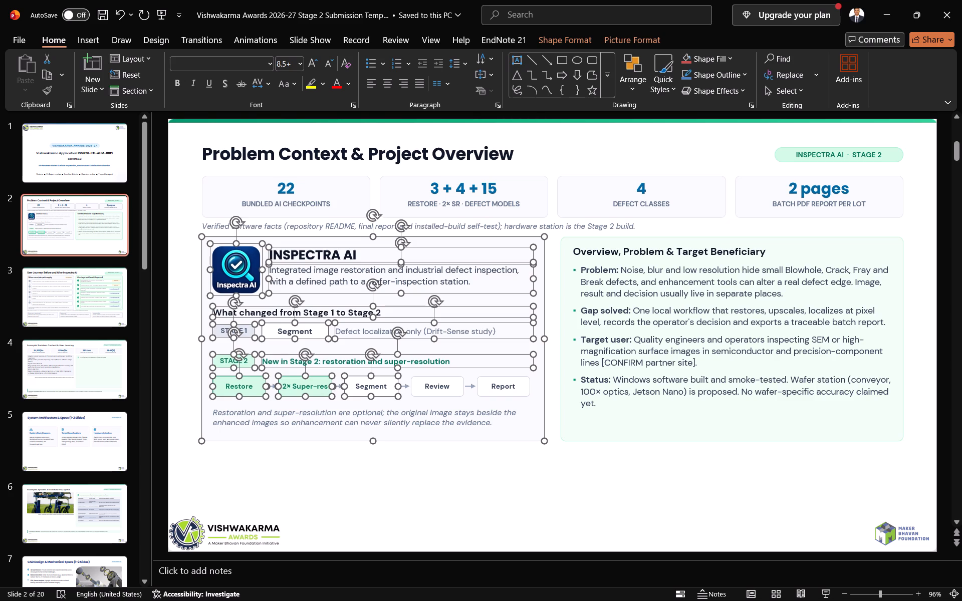
{"action": "left_click", "coordinate": [406, 385], "text": "shift"}
{"action": "left_click", "coordinate": [429, 386], "text": "shift"}
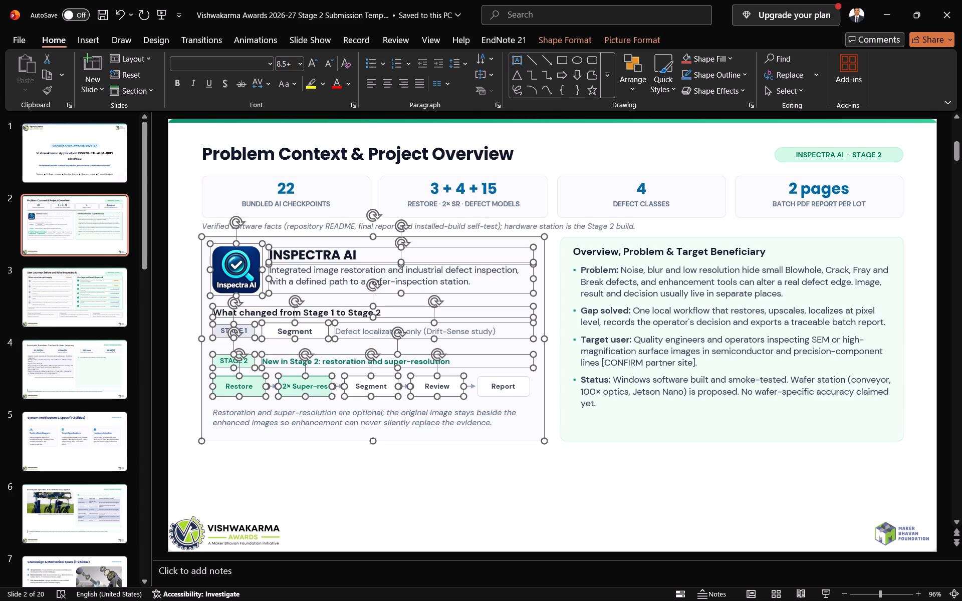
{"action": "left_click", "coordinate": [500, 380], "text": "shift"}
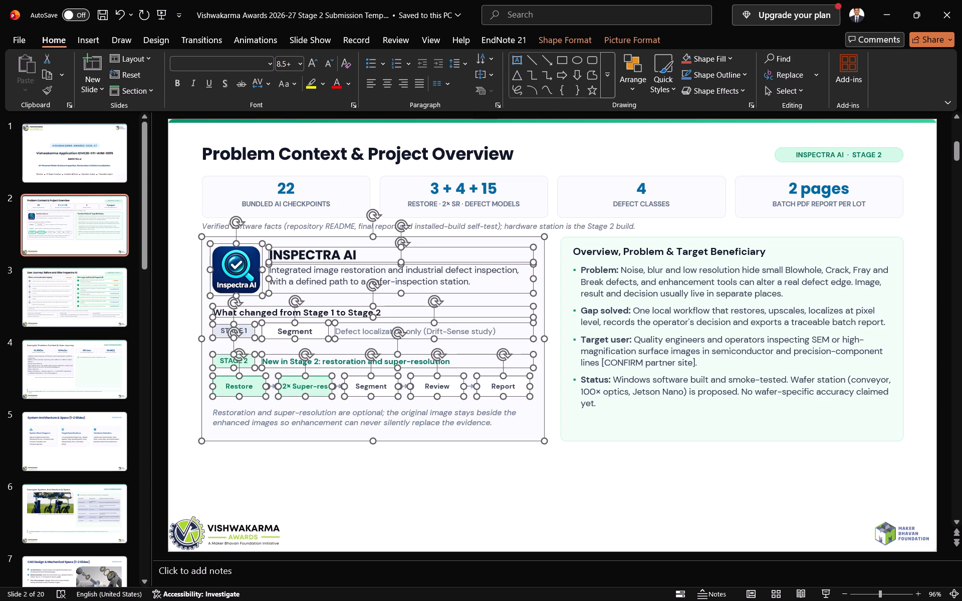
{"action": "left_click", "coordinate": [472, 387], "text": "shift"}
{"action": "left_click", "coordinate": [332, 415], "text": "shift"}
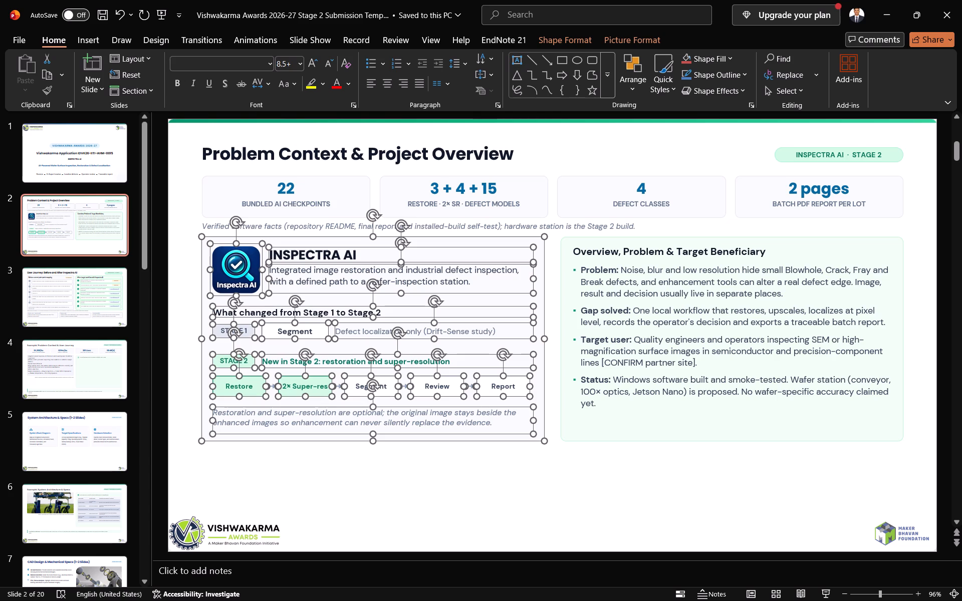
{"action": "key", "text": "Down"}
{"action": "key", "text": "Down"}
{"action": "key", "text": "Down"}
{"action": "key", "text": "Down"}
{"action": "key", "text": "Down"}
{"action": "key", "text": "Down"}
{"action": "key", "text": "Down"}
{"action": "key", "text": "Down"}
{"action": "key", "text": "Down"}
{"action": "key", "text": "Down"}
{"action": "key", "text": "Down"}
{"action": "key", "text": "Down"}
{"action": "key", "text": "Down"}
{"action": "key", "text": "Down"}
{"action": "key", "text": "Down"}
{"action": "key", "text": "Down"}
{"action": "key", "text": "Down"}
{"action": "key", "text": "Down"}
{"action": "key", "text": "Down"}
{"action": "key", "text": "Down"}
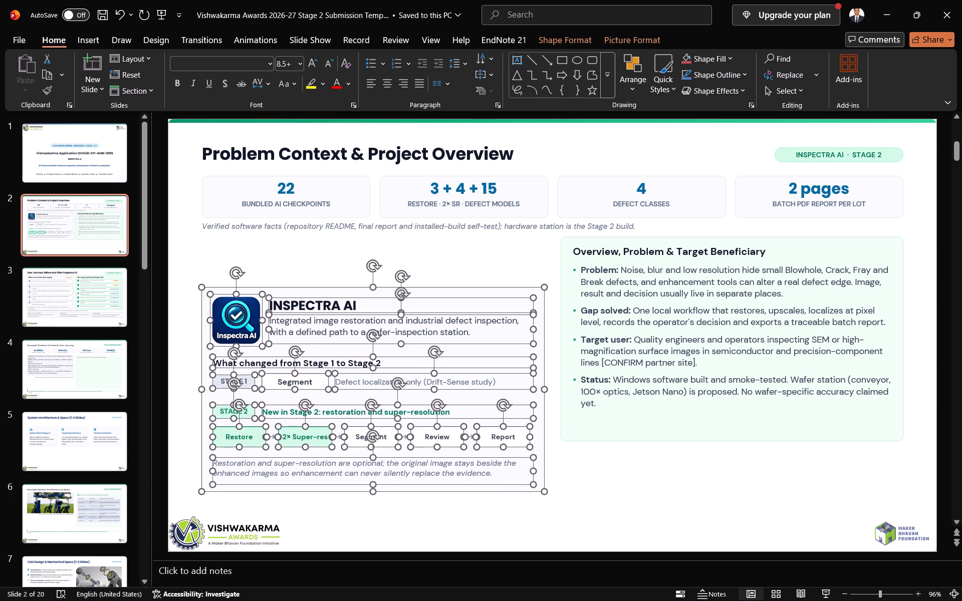
{"action": "key", "text": "Up"}
{"action": "key", "text": "Up"}
{"action": "key", "text": "Up"}
{"action": "key", "text": "Up"}
{"action": "key", "text": "Up"}
{"action": "key", "text": "Up"}
{"action": "key", "text": "Up"}
{"action": "key", "text": "Up"}
{"action": "key", "text": "Up"}
{"action": "key", "text": "Up"}
{"action": "key", "text": "Up"}
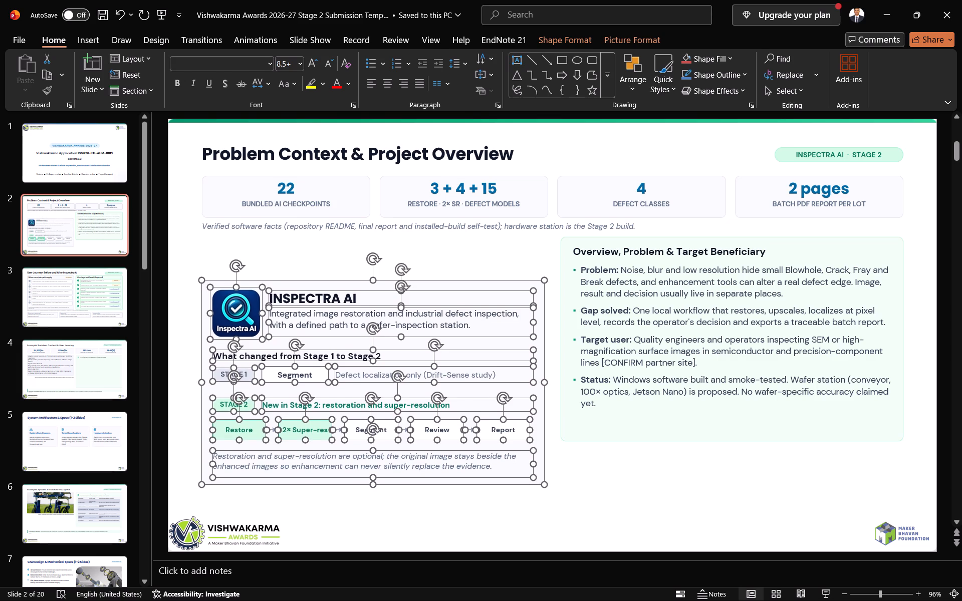
{"action": "key", "text": "Up"}
{"action": "key", "text": "Up"}
{"action": "key", "text": "Up"}
{"action": "key", "text": "Up"}
{"action": "key", "text": "Up"}
{"action": "key", "text": "Up"}
{"action": "key", "text": "Up"}
{"action": "key", "text": "Up"}
{"action": "key", "text": "Up"}
{"action": "key", "text": "Up"}
{"action": "key", "text": "Up"}
{"action": "key", "text": "Up"}
{"action": "key", "text": "Up"}
{"action": "key", "text": "Up"}
{"action": "key", "text": "Up"}
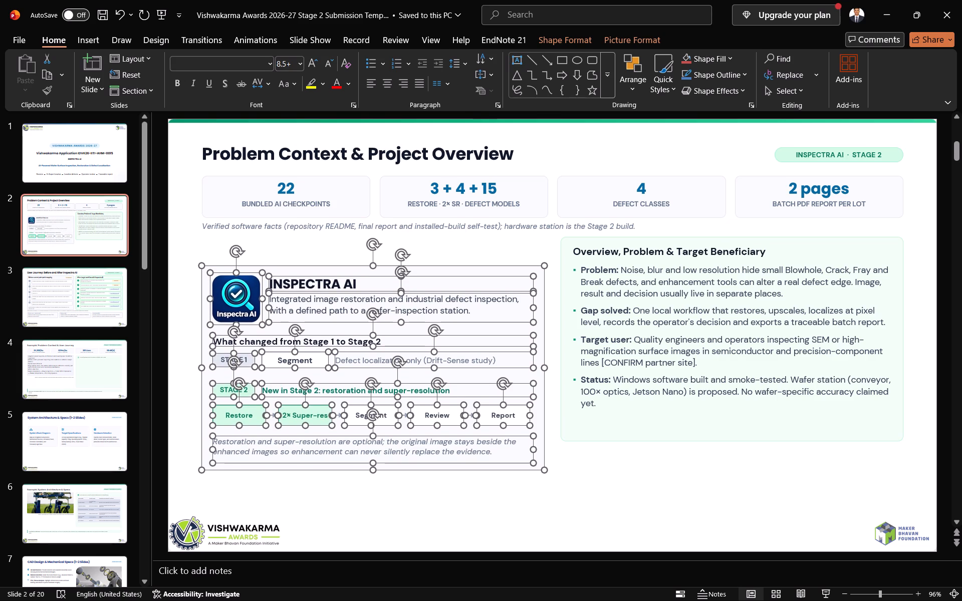
Enlarge the selected INSPECTRA AI card and its contents slightly from the lower corner, then deselect them.
{"action": "left_click_drag", "start_coordinate": [546, 470], "coordinate": [553, 482]}
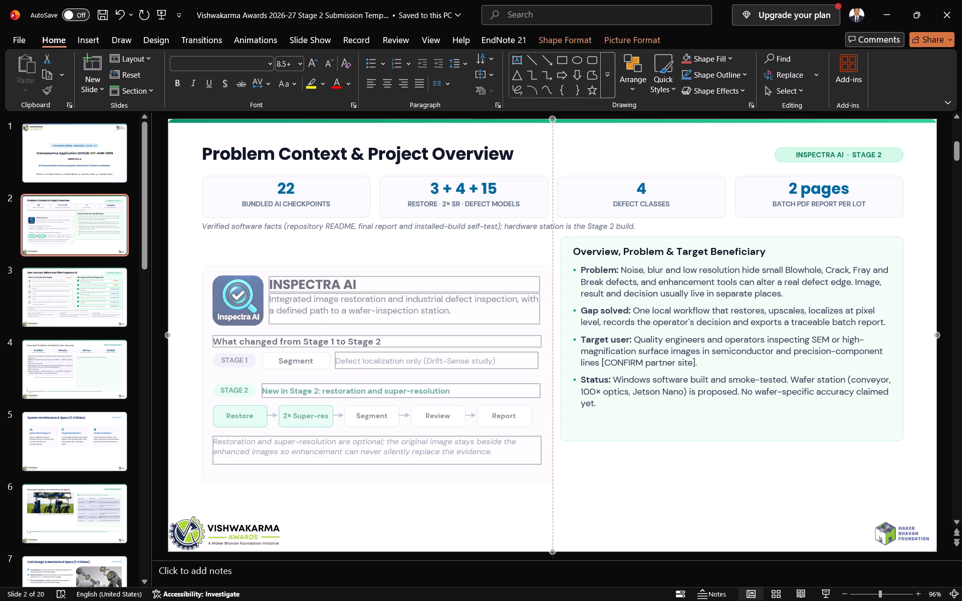
{"action": "left_click_drag", "start_coordinate": [553, 482], "coordinate": [548, 478]}
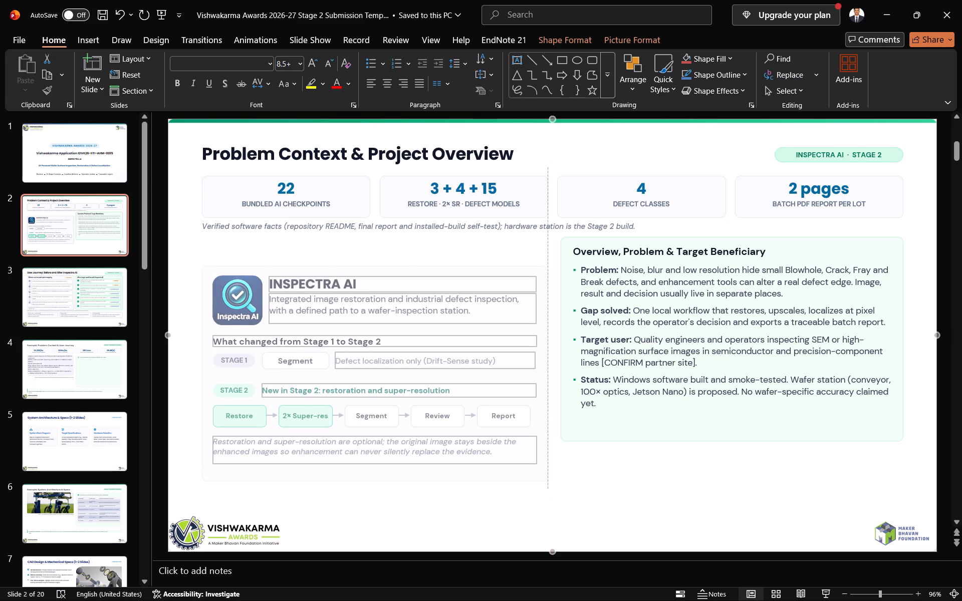
{"action": "left_click_drag", "start_coordinate": [548, 478], "coordinate": [547, 478]}
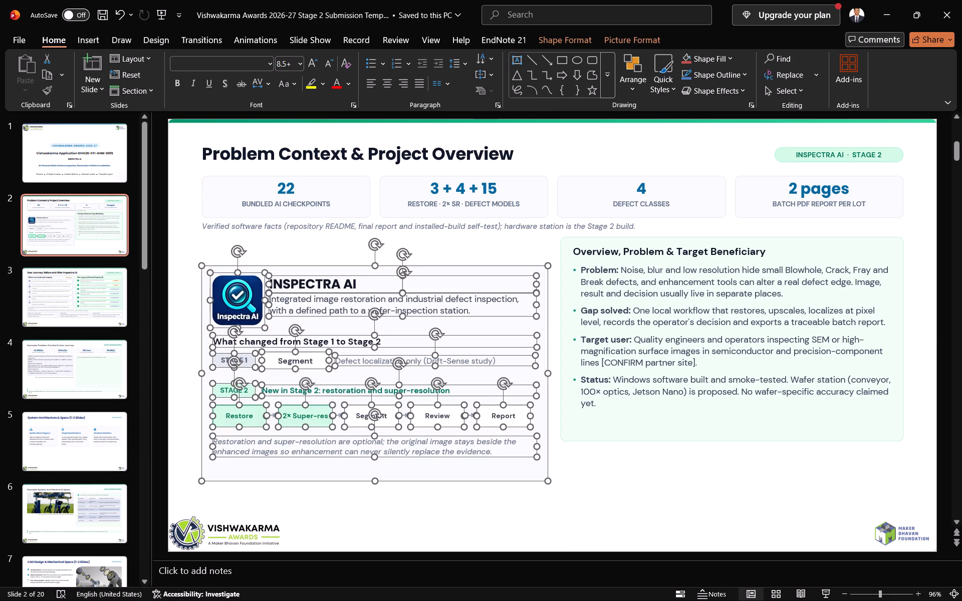
{"action": "left_click", "coordinate": [417, 501]}
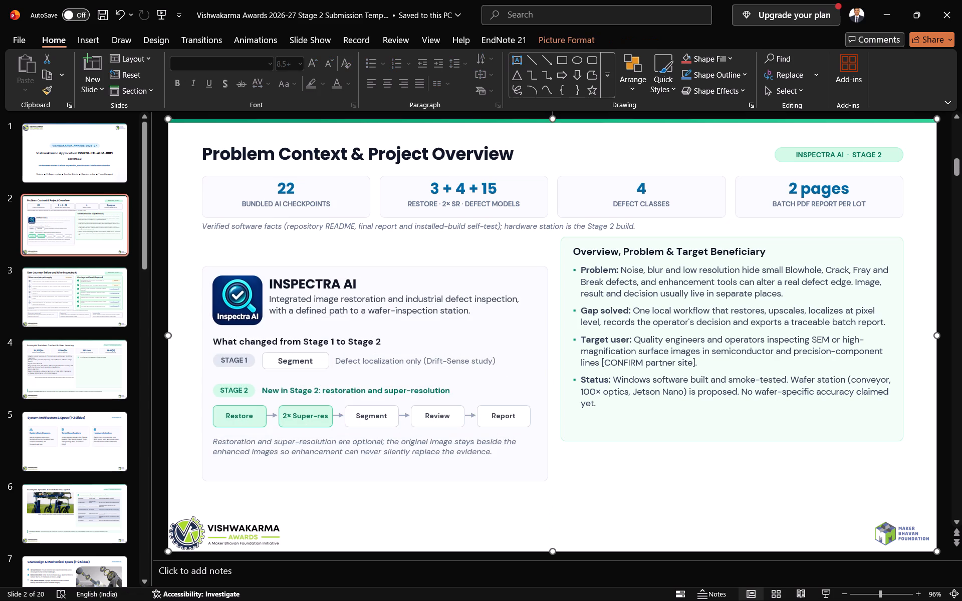
Move the Overview, Problem & Target Beneficiary heading, bullets and background box down together, roughly level with the INSPECTRA AI card.
{"action": "left_click", "coordinate": [661, 257]}
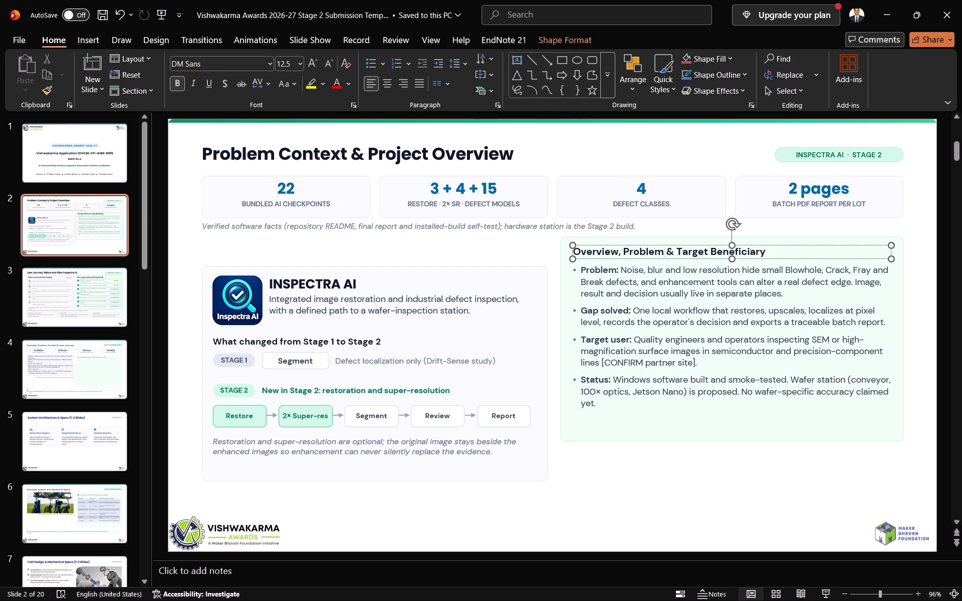
{"action": "left_click", "coordinate": [642, 289], "text": "shift"}
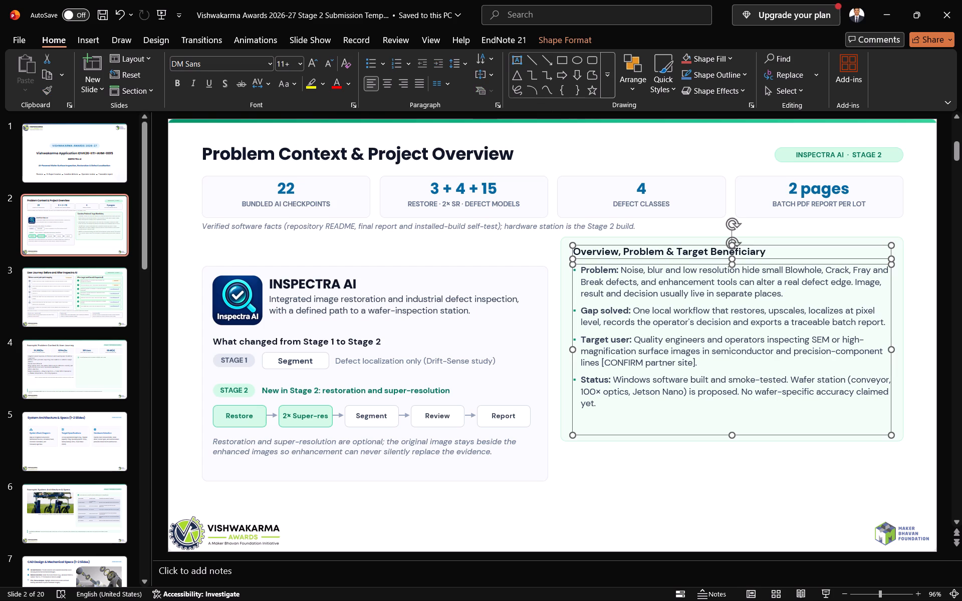
{"action": "left_click", "coordinate": [563, 272], "text": "shift"}
{"action": "key", "text": "Down"}
{"action": "key", "text": "Down"}
{"action": "key", "text": "Down"}
{"action": "key", "text": "Down"}
{"action": "key", "text": "Down"}
{"action": "key", "text": "Down"}
{"action": "key", "text": "Down"}
{"action": "key", "text": "Down"}
{"action": "key", "text": "Down"}
{"action": "key", "text": "Down"}
{"action": "key", "text": "Down"}
{"action": "key", "text": "Down"}
{"action": "key", "text": "Down"}
{"action": "key", "text": "Down"}
{"action": "key", "text": "Down"}
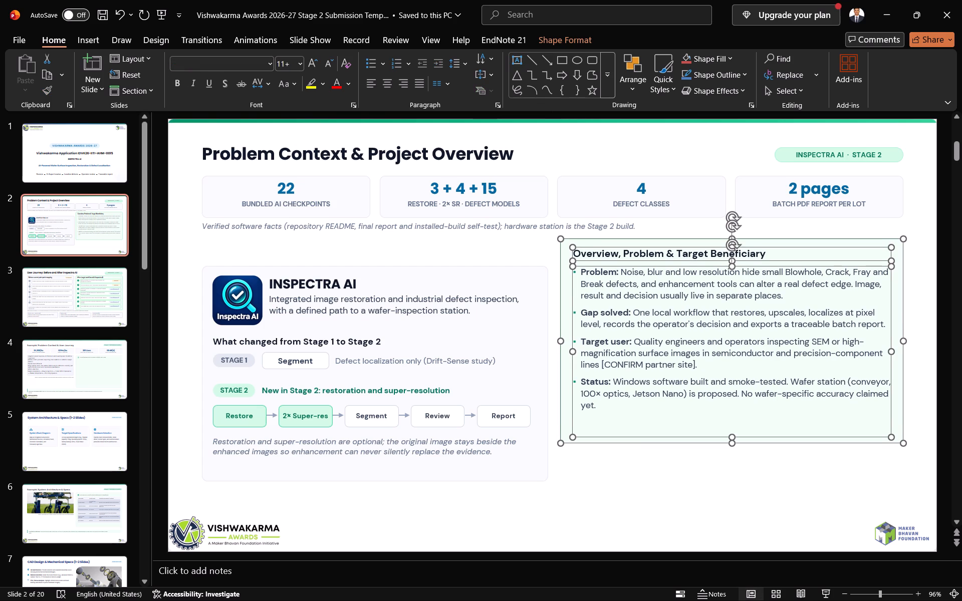
{"action": "key", "text": "Down"}
{"action": "key", "text": "Down"}
{"action": "key", "text": "Down"}
{"action": "key", "text": "Down"}
{"action": "key", "text": "Down"}
{"action": "key", "text": "Down"}
{"action": "key", "text": "Down"}
{"action": "key", "text": "Down"}
{"action": "key", "text": "Down"}
{"action": "key", "text": "Down"}
{"action": "key", "text": "Down"}
{"action": "key", "text": "Down"}
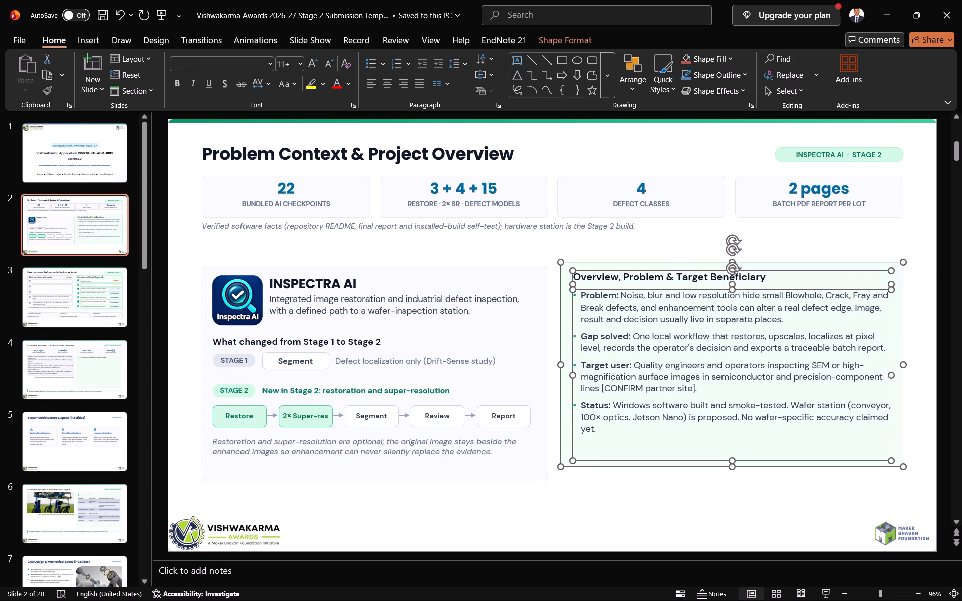
{"action": "key", "text": "Down"}
{"action": "key", "text": "Down"}
{"action": "key", "text": "Down"}
{"action": "key", "text": "Down"}
{"action": "key", "text": "Down"}
{"action": "key", "text": "Down"}
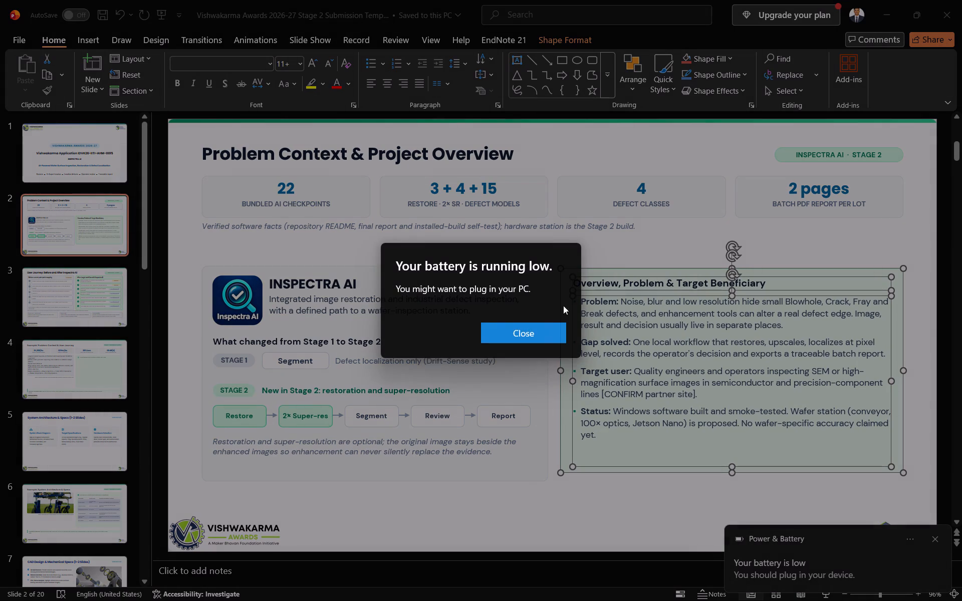
Dismiss the low-battery alert.
{"action": "left_click", "coordinate": [531, 333]}
{"action": "left_click", "coordinate": [483, 271]}
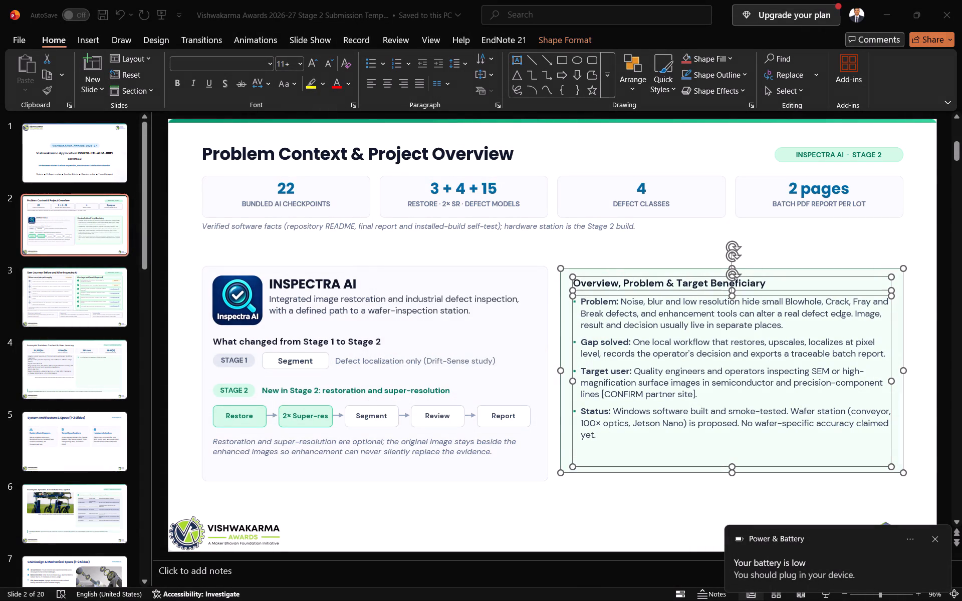
Save the presentation and dismiss the low-battery alert.
{"action": "key", "text": "ctrl+s"}
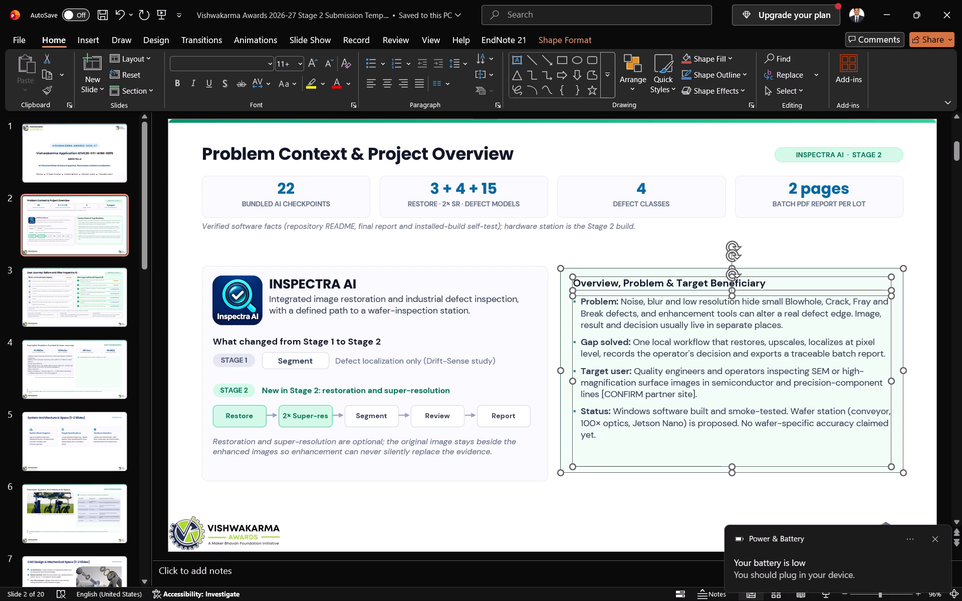
{"action": "left_click", "coordinate": [933, 505]}
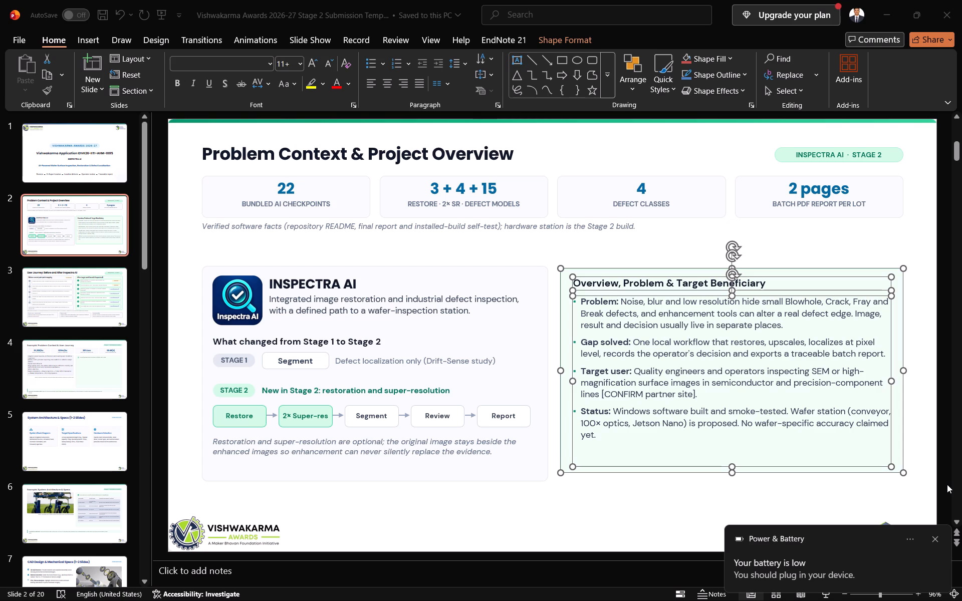
{"action": "key", "text": "9"}
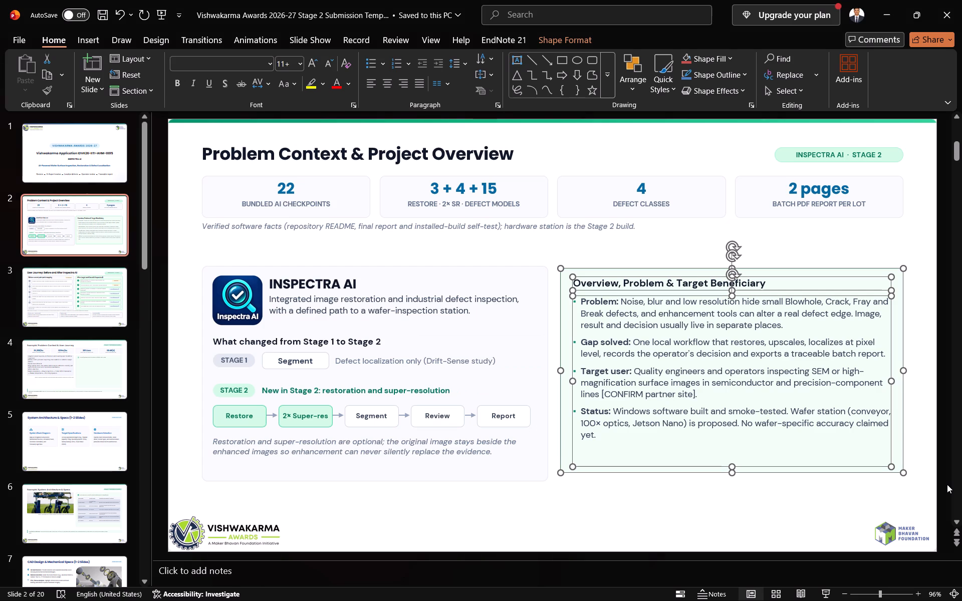
{"action": "left_click", "coordinate": [913, 392]}
{"action": "key", "text": "4"}
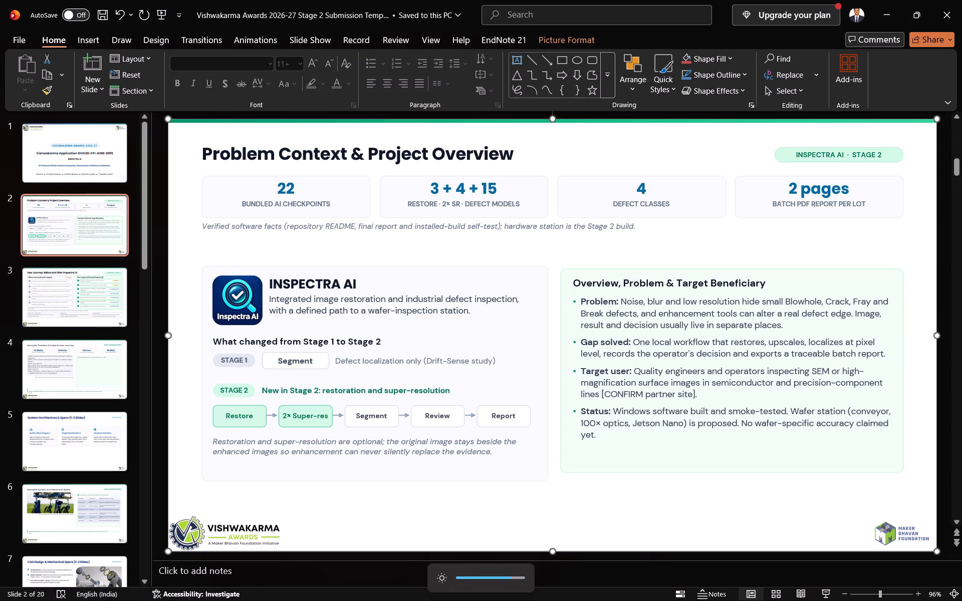
Enlarge the green Overview, Problem & Target Beneficiary background box slightly so its upper and lower edges align with the INSPECTRA AI card.
{"action": "left_click", "coordinate": [605, 316]}
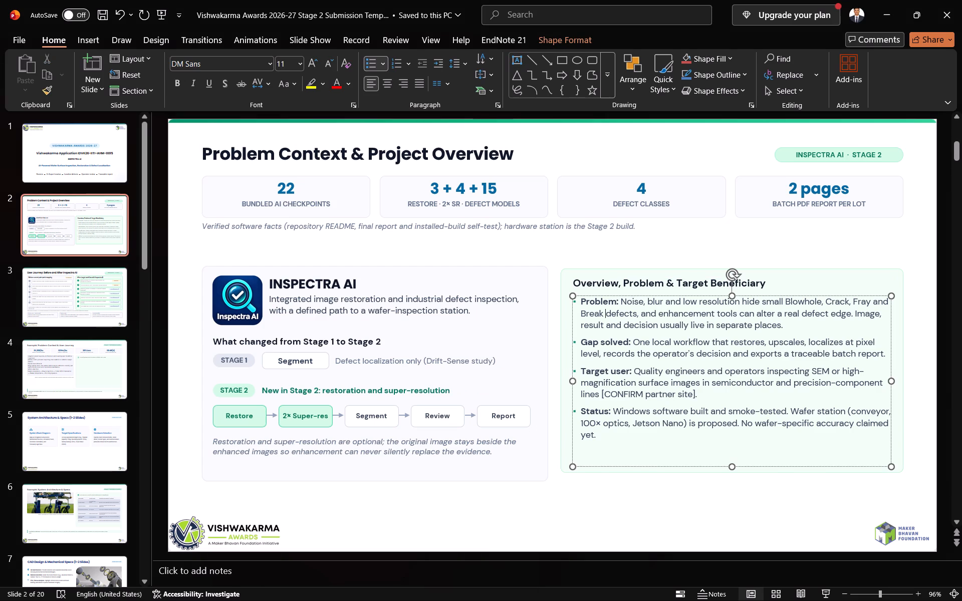
{"action": "left_click", "coordinate": [567, 273]}
{"action": "left_click", "coordinate": [558, 268]}
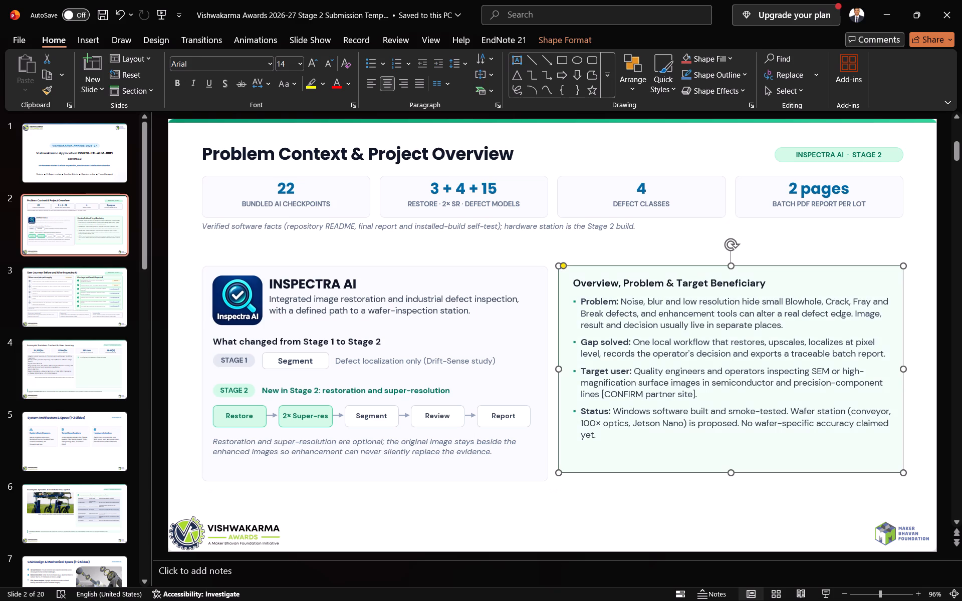
{"action": "left_click_drag", "start_coordinate": [903, 471], "coordinate": [903, 475]}
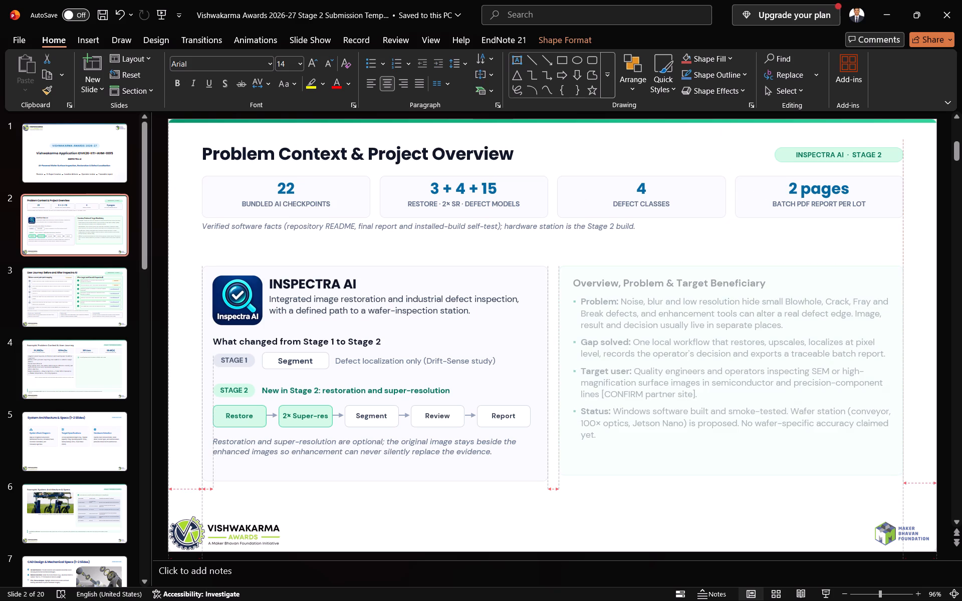
{"action": "left_click_drag", "start_coordinate": [903, 475], "coordinate": [904, 481]}
Set all the bullet text under Overview, Problem & Target Beneficiary to font size 12.
{"action": "left_click", "coordinate": [733, 367]}
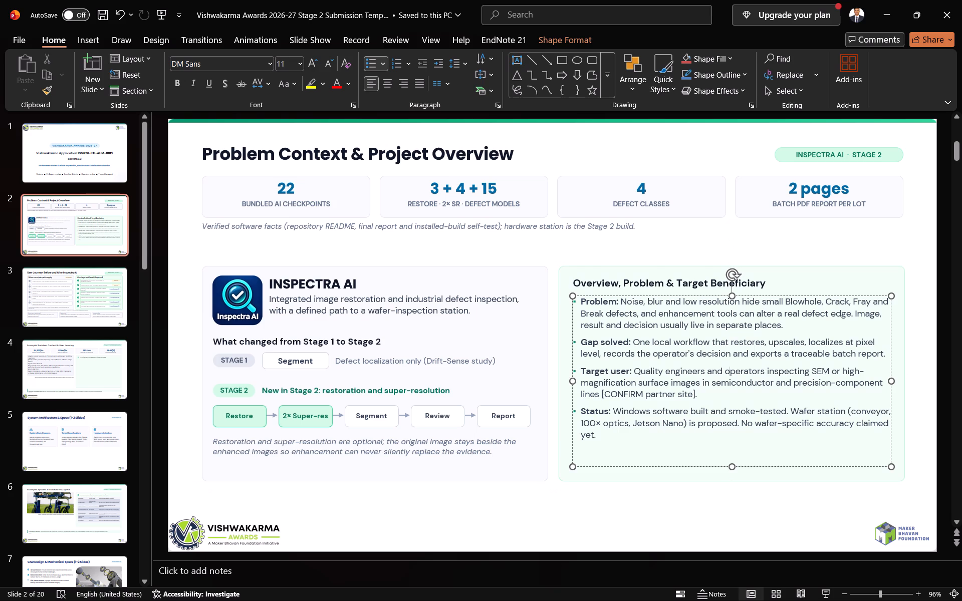
{"action": "key", "text": "ctrl+a"}
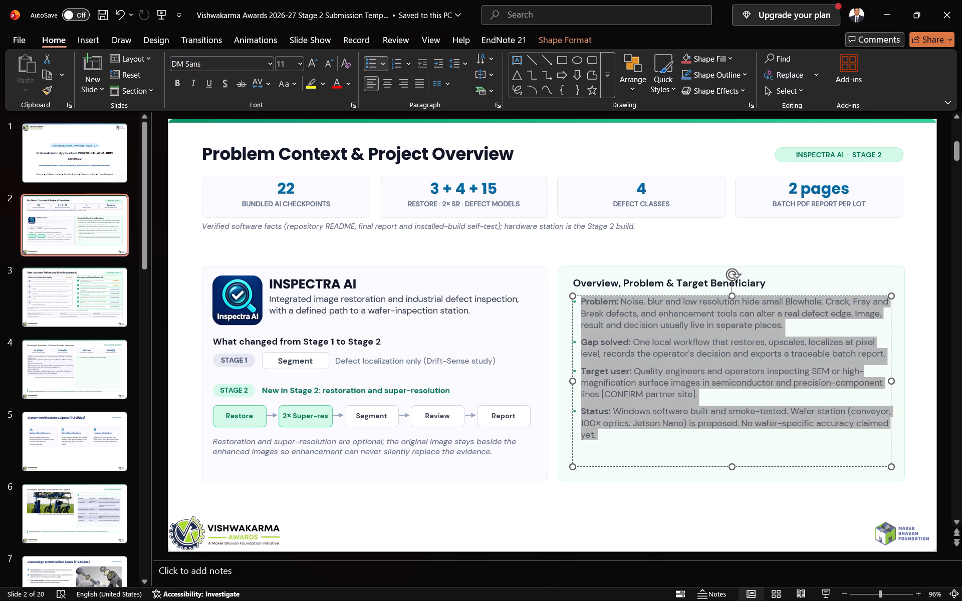
{"action": "left_click", "coordinate": [291, 61]}
{"action": "type", "text": "12"}
{"action": "key", "text": "Return"}
{"action": "left_click", "coordinate": [547, 213]}
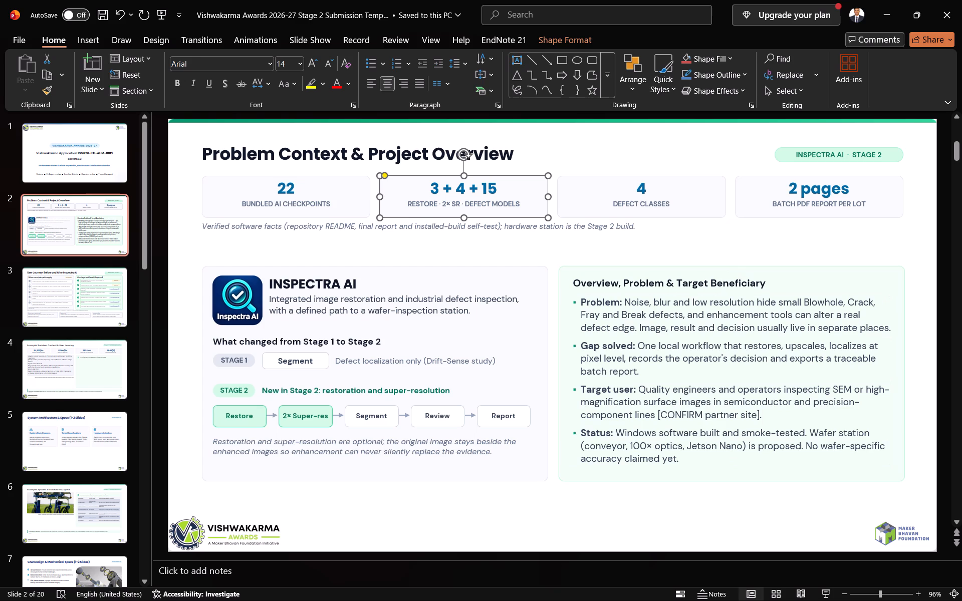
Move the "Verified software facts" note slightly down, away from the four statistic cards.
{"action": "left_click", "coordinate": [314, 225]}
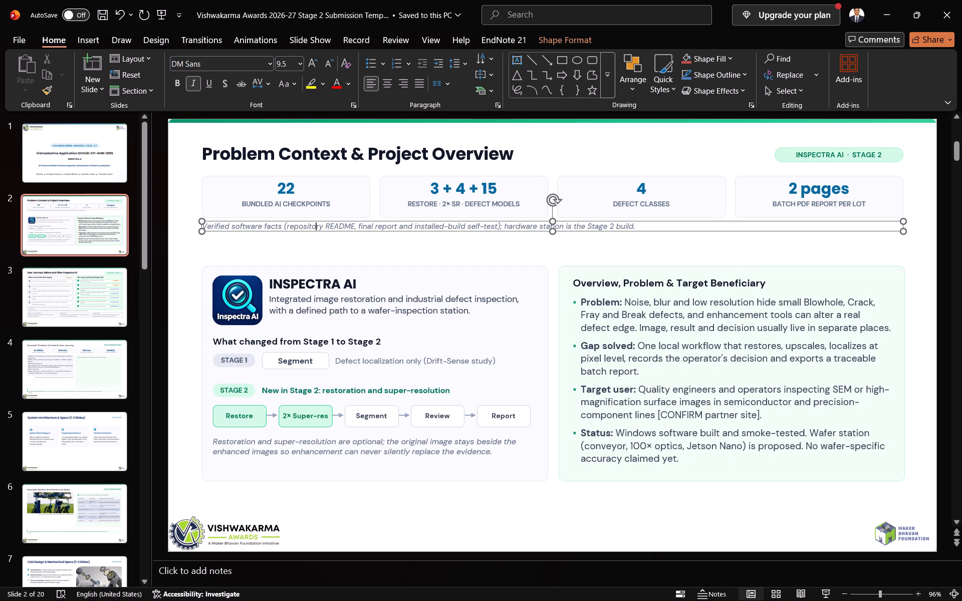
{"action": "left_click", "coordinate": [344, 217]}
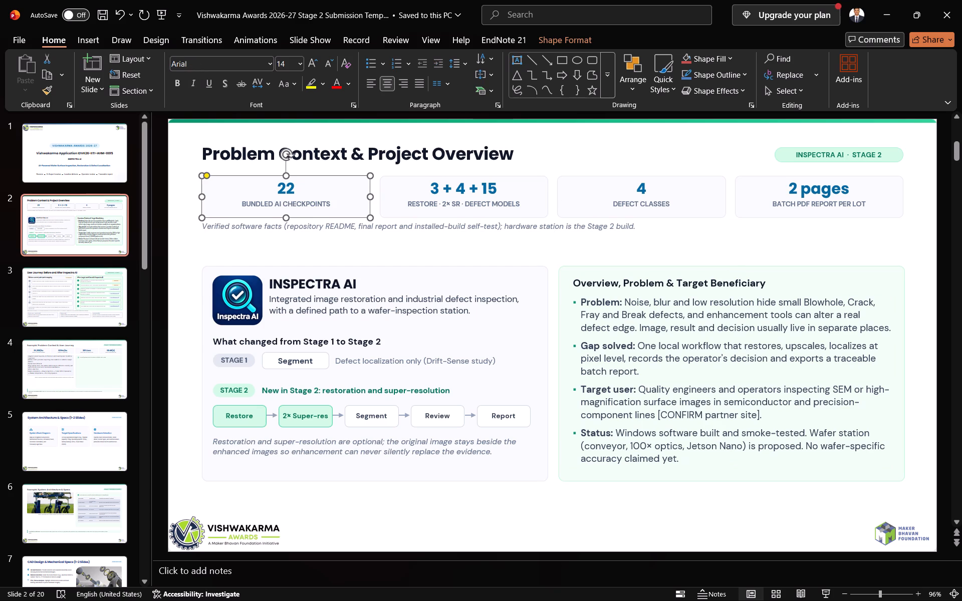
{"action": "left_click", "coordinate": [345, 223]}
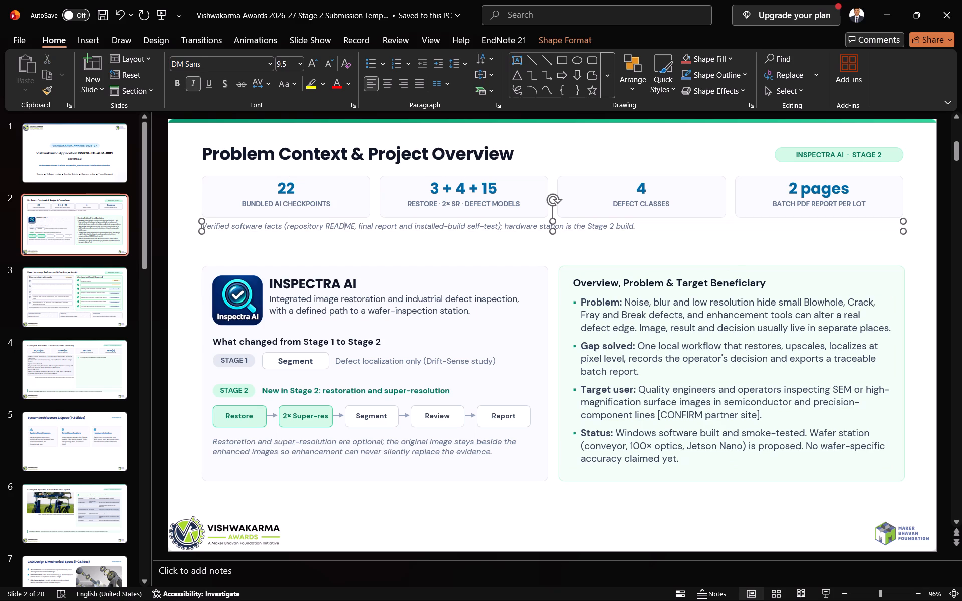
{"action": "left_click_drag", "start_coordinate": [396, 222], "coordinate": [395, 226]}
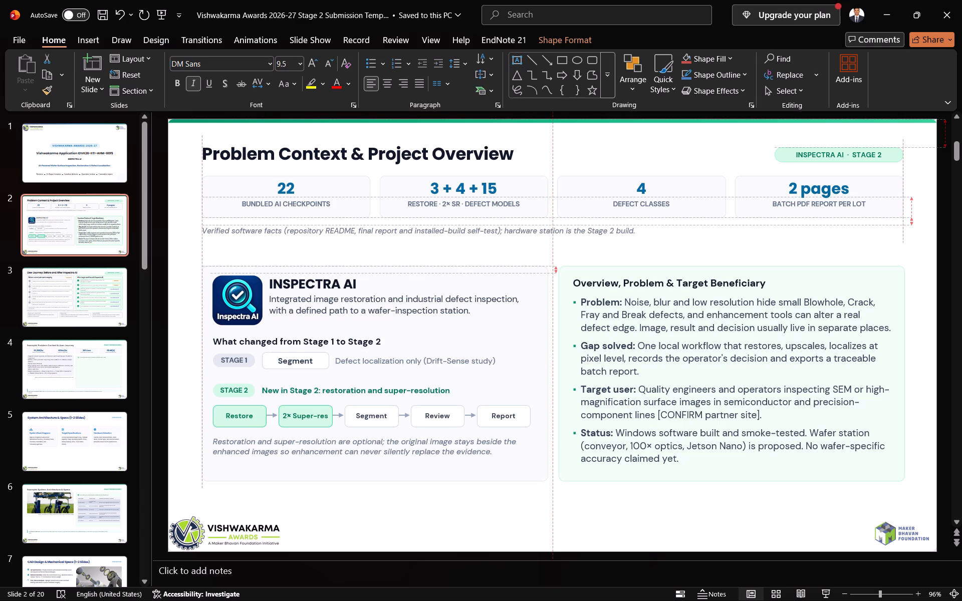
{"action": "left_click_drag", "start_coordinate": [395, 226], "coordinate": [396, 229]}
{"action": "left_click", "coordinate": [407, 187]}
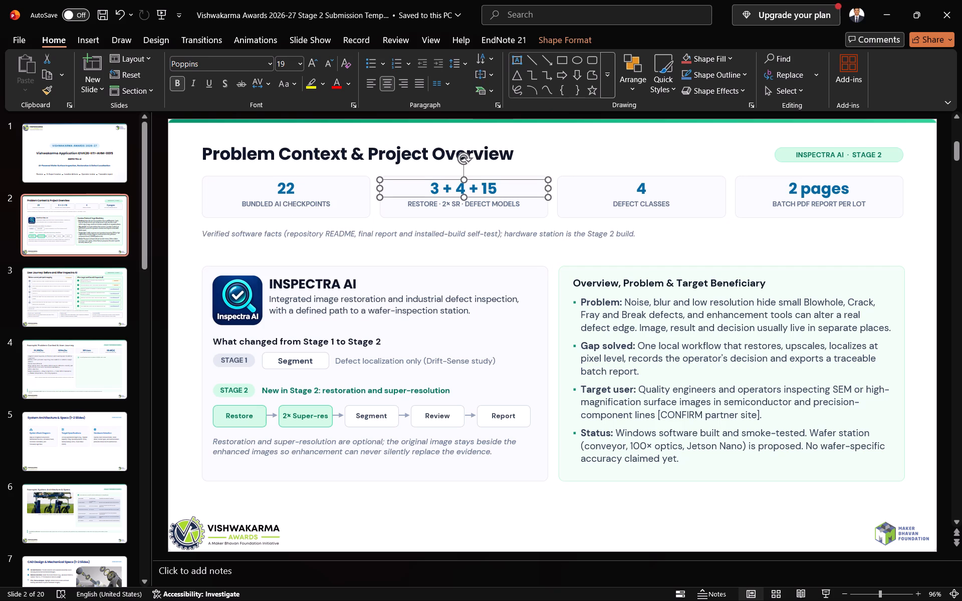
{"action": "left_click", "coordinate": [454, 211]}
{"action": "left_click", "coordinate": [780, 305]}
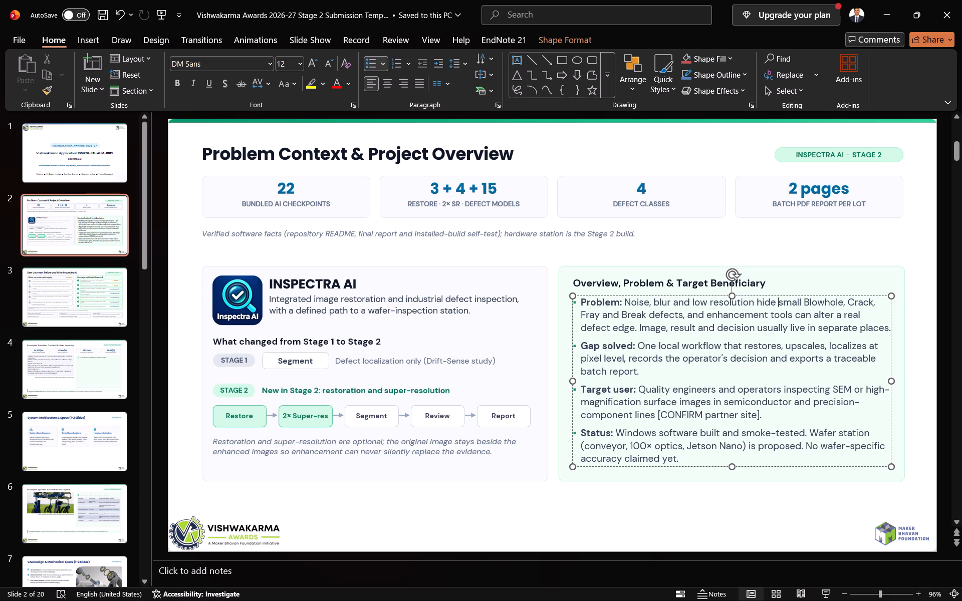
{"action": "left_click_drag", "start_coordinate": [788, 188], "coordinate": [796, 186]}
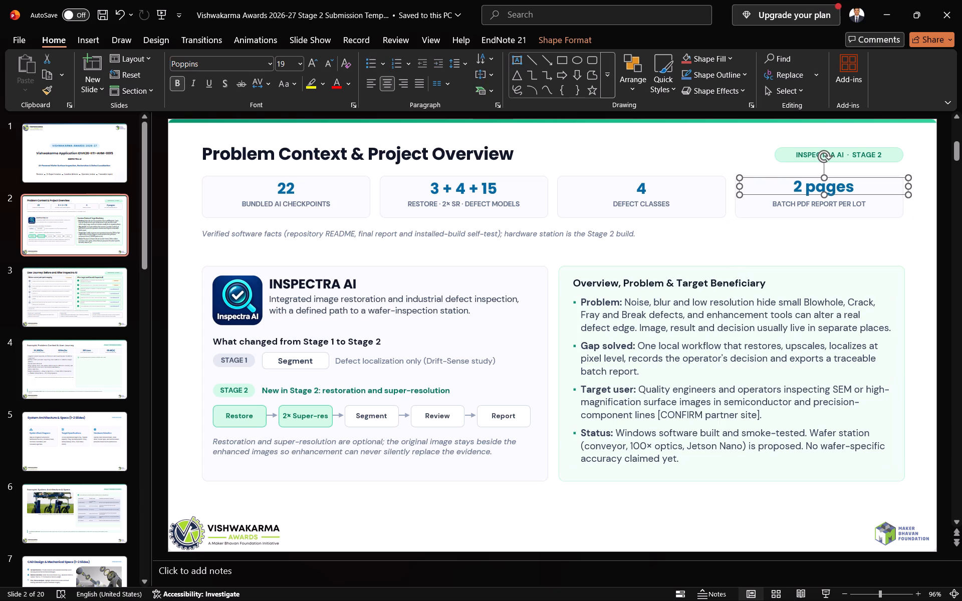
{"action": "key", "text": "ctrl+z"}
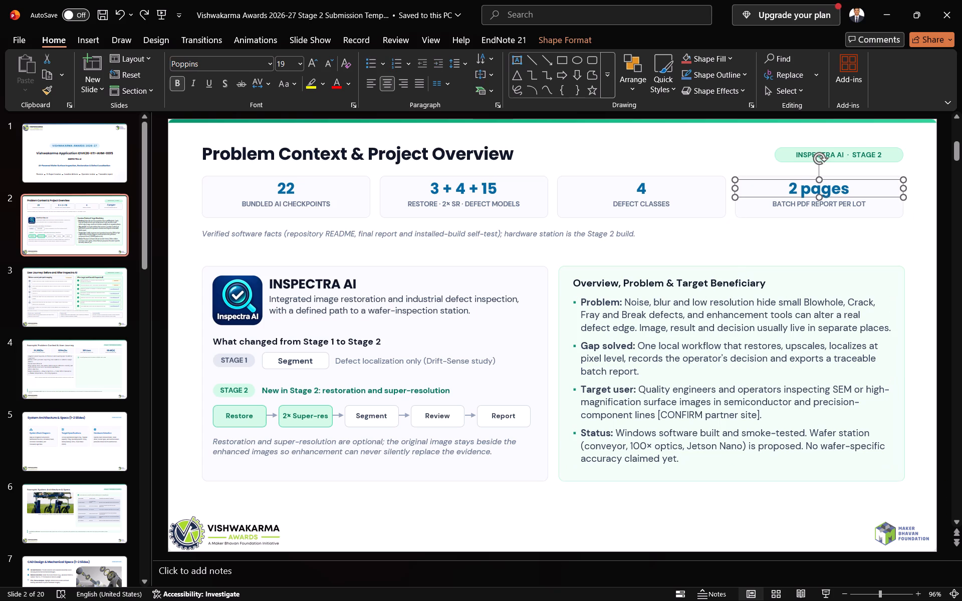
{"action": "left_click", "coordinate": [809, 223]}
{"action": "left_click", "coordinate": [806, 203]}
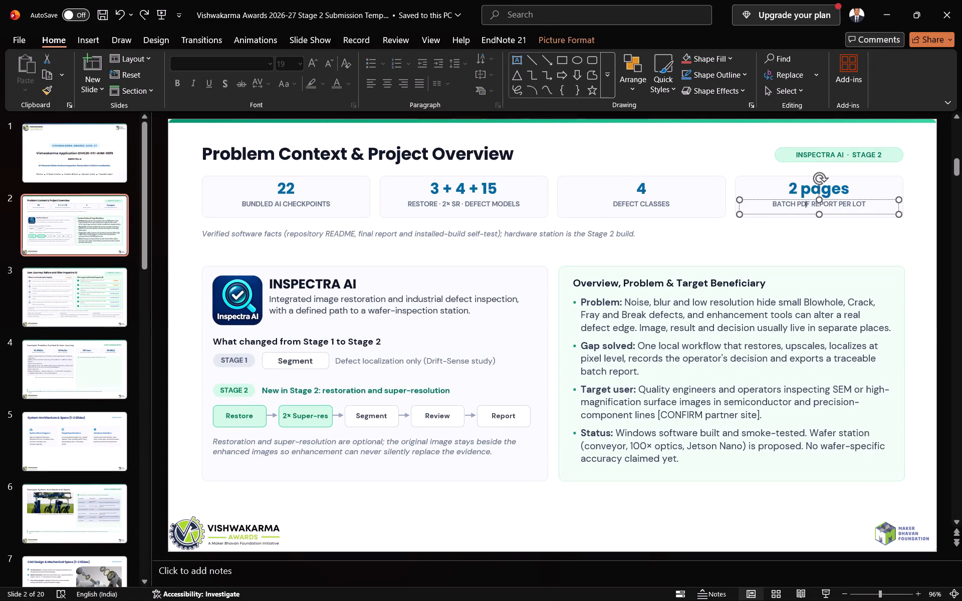
Delete the "Verified software facts" note below the four statistic cards on slide 2.
{"action": "left_click", "coordinate": [795, 237]}
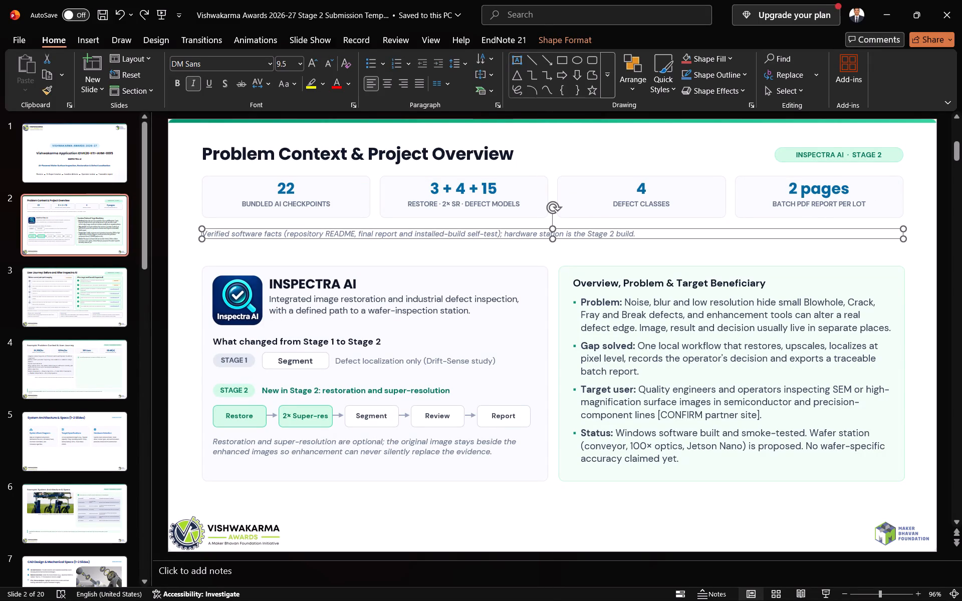
{"action": "left_click", "coordinate": [545, 232]}
{"action": "key", "text": "ctrl+a"}
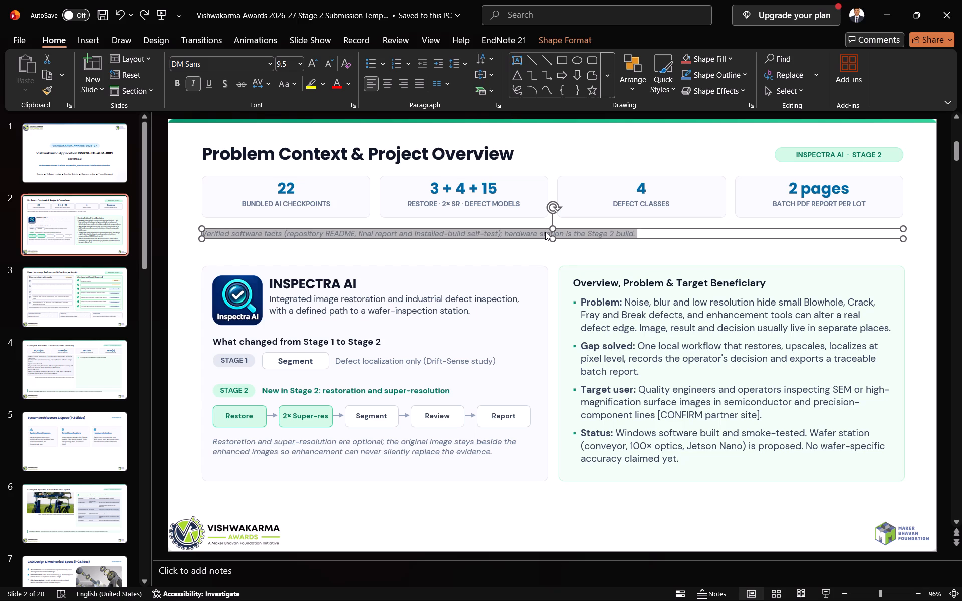
{"action": "key", "text": "Delete"}
{"action": "left_click", "coordinate": [431, 600]}
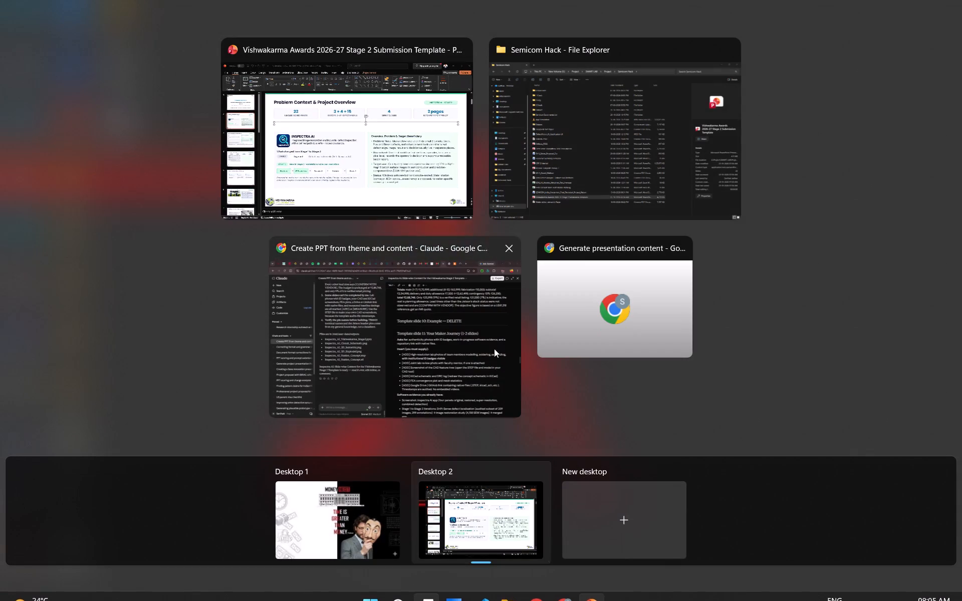
{"action": "left_click", "coordinate": [400, 156]}
{"action": "left_click", "coordinate": [728, 144]}
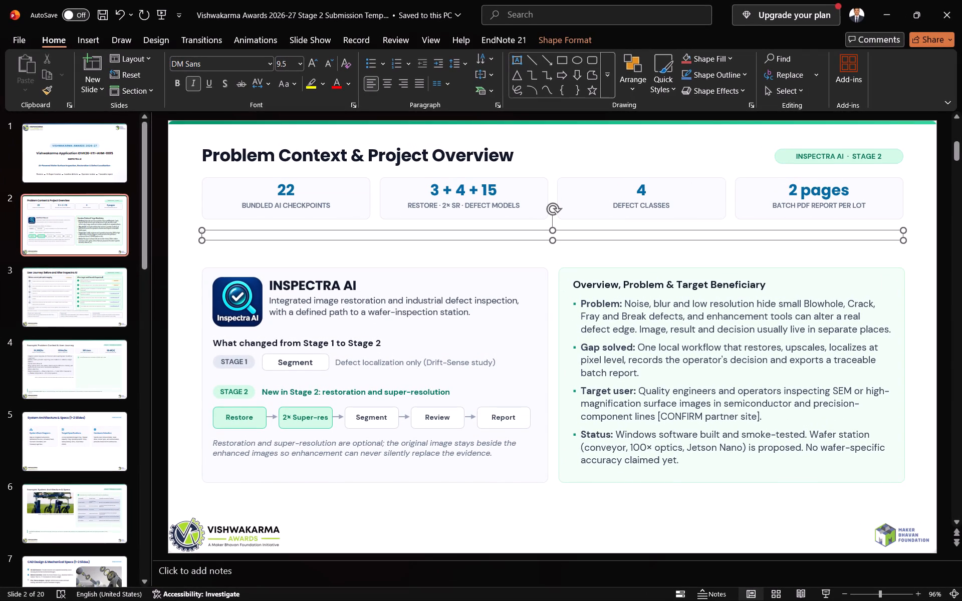
{"action": "left_click", "coordinate": [863, 158]}
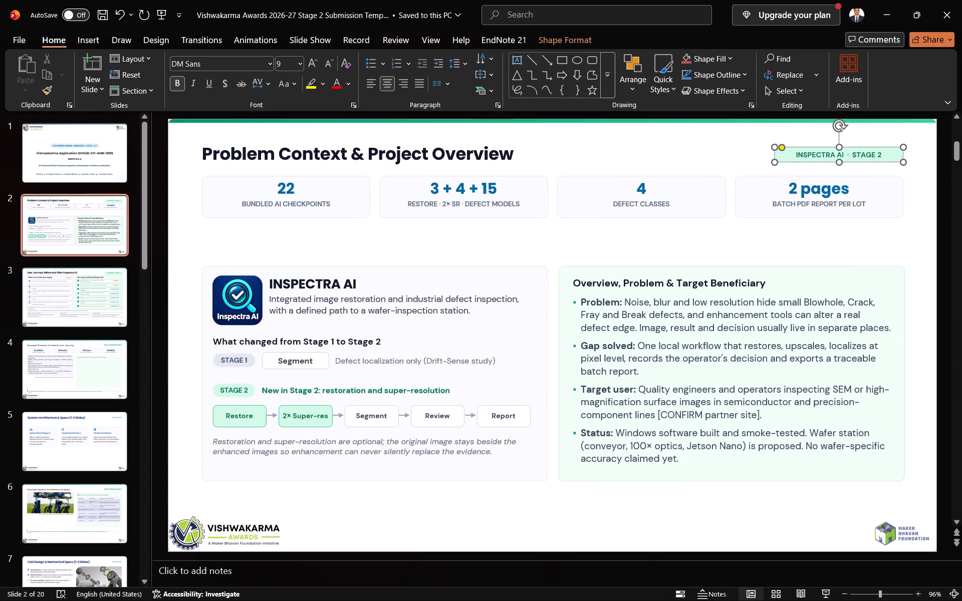
{"action": "left_click", "coordinate": [444, 507]}
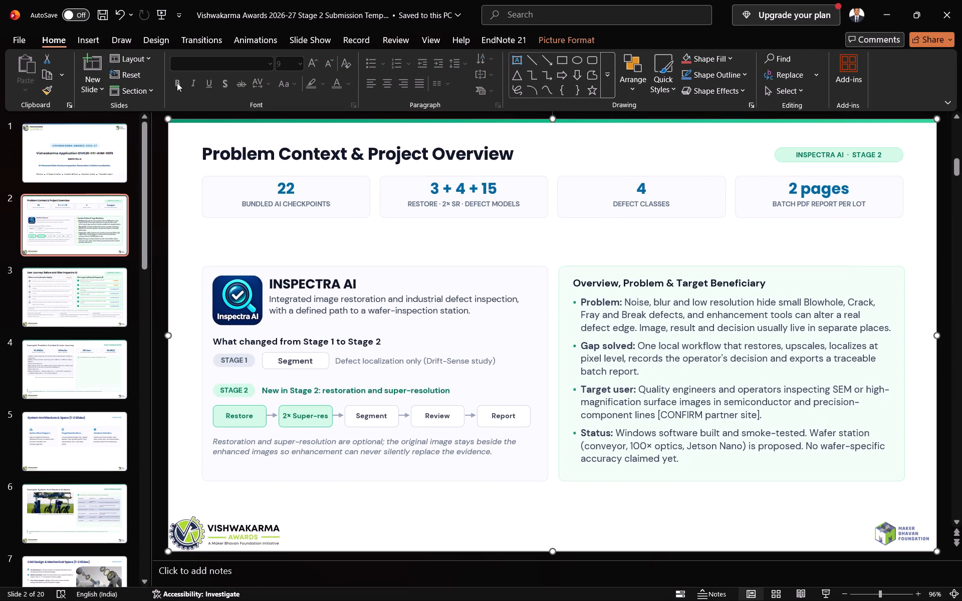
On slide 3, delete the "Before-state is drawn from the project report" note inside the Before card.
{"action": "left_click", "coordinate": [103, 304]}
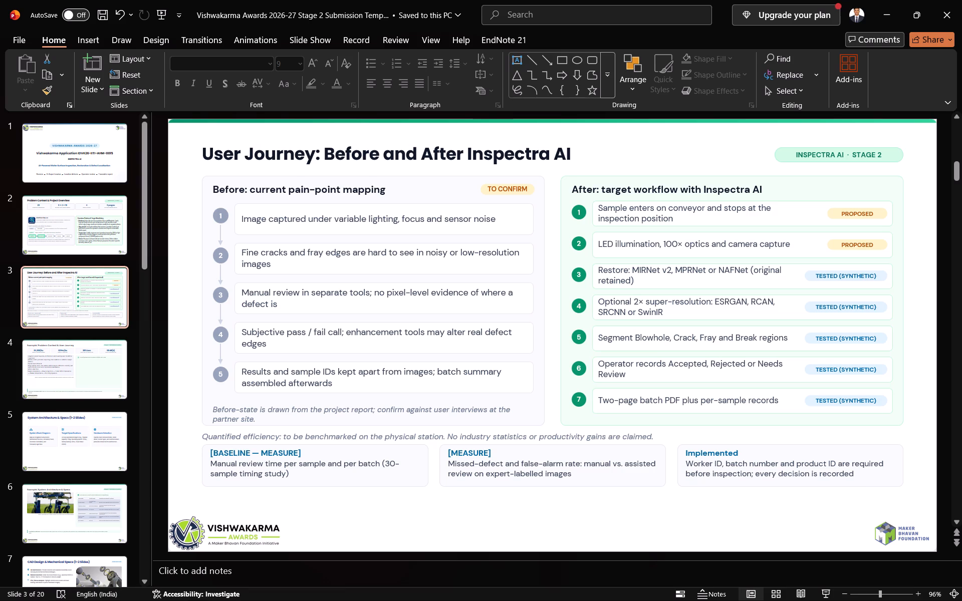
{"action": "left_click", "coordinate": [305, 412]}
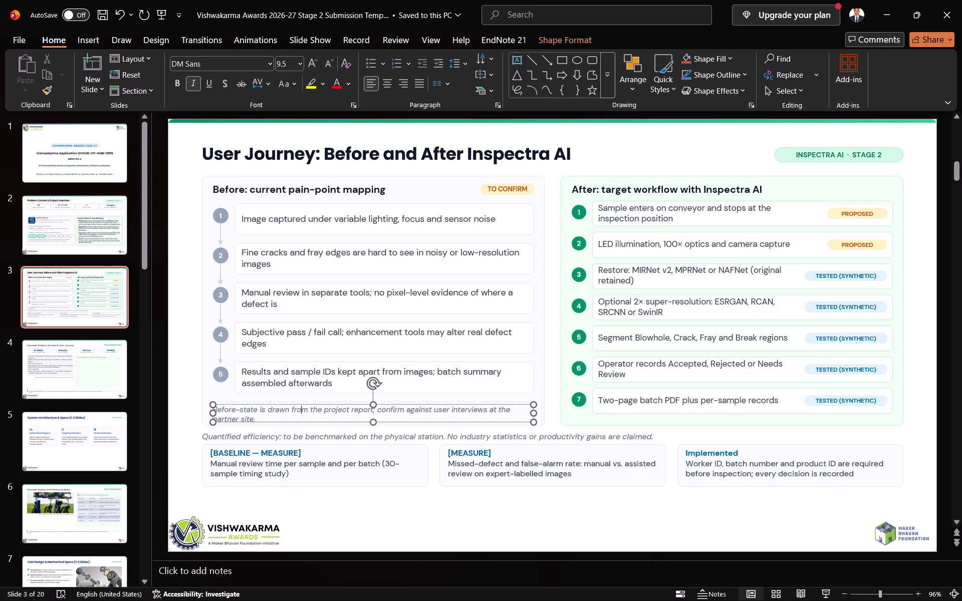
{"action": "key", "text": "ctrl+a"}
{"action": "key", "text": "Delete"}
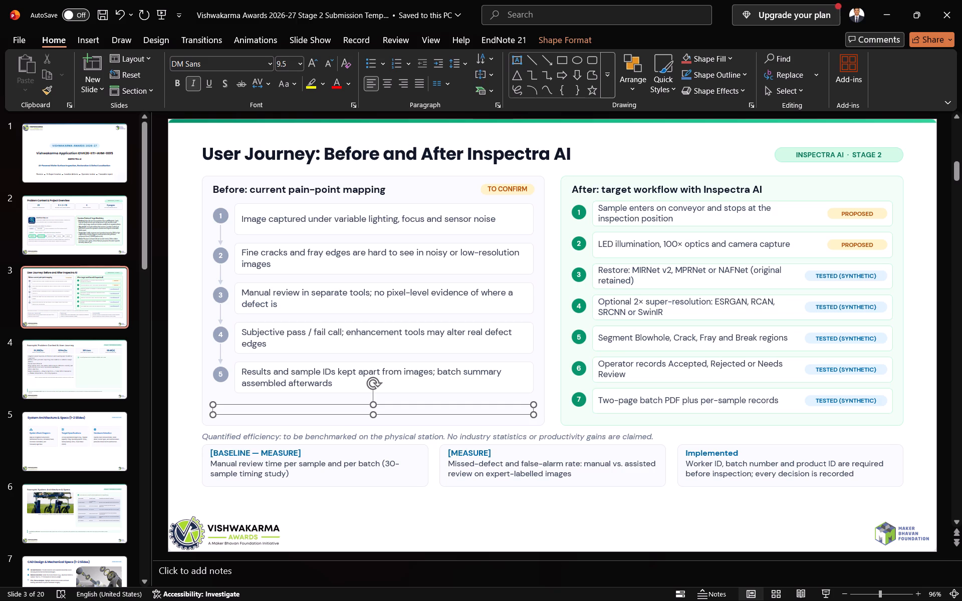
{"action": "left_click", "coordinate": [646, 146]}
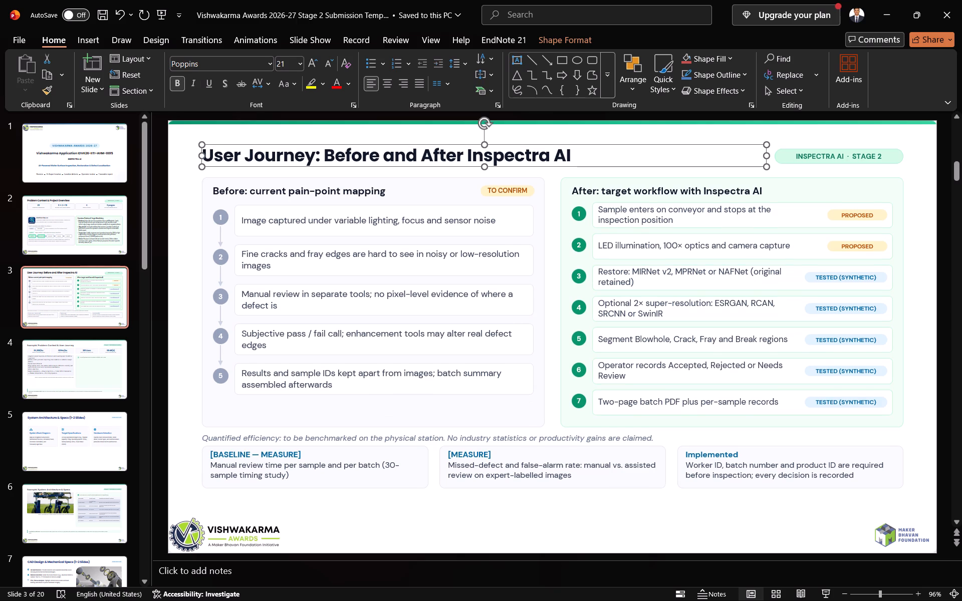
Delete the "Quantified efficiency" note above the three bottom cards on slide 3.
{"action": "left_click", "coordinate": [369, 462]}
{"action": "left_click", "coordinate": [377, 433]}
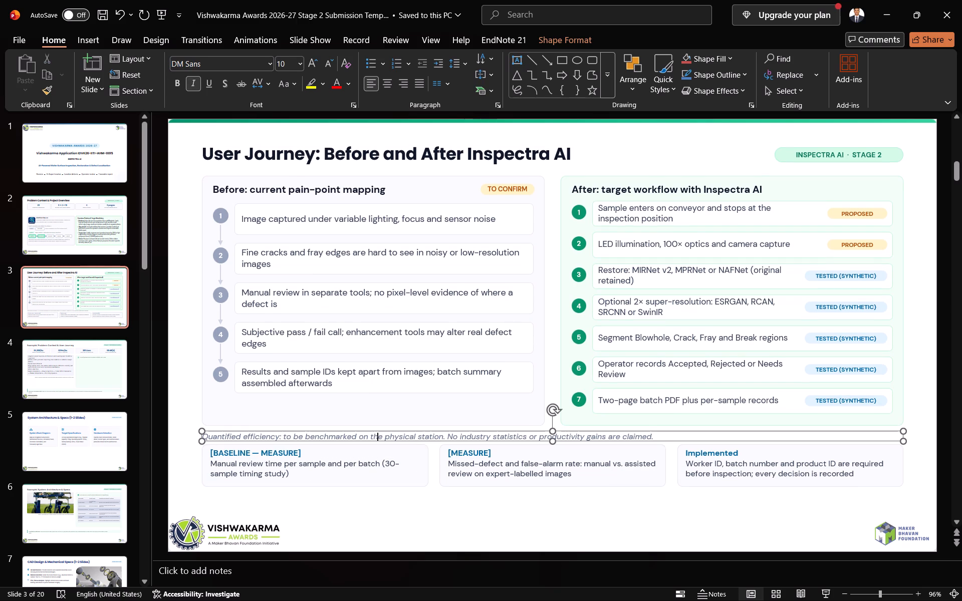
{"action": "left_click", "coordinate": [379, 432]}
{"action": "key", "text": "Delete"}
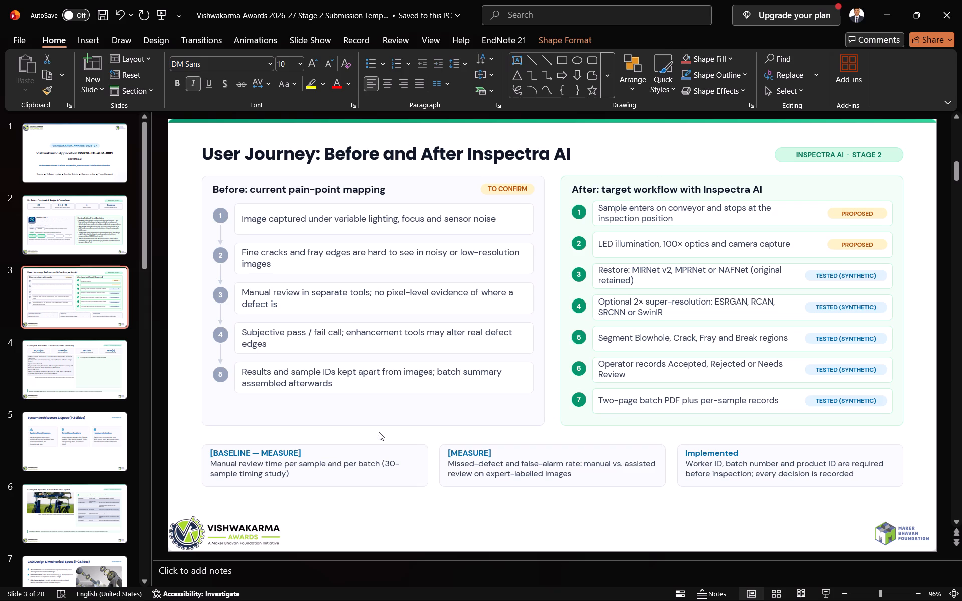
Review the headings and descriptions of the three bottom cards on slide 3.
{"action": "left_click", "coordinate": [328, 458]}
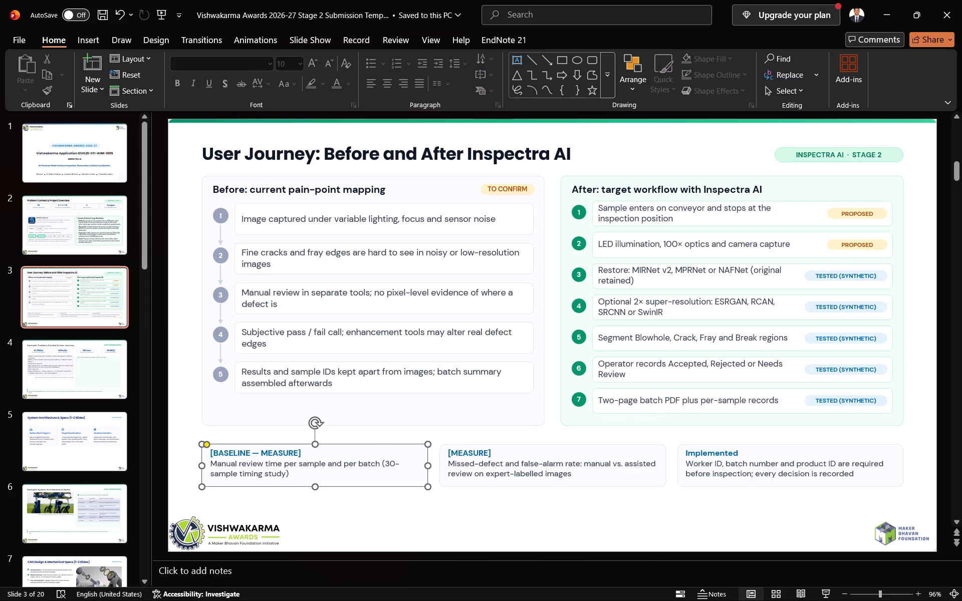
{"action": "left_click_drag", "start_coordinate": [299, 448], "coordinate": [277, 448]}
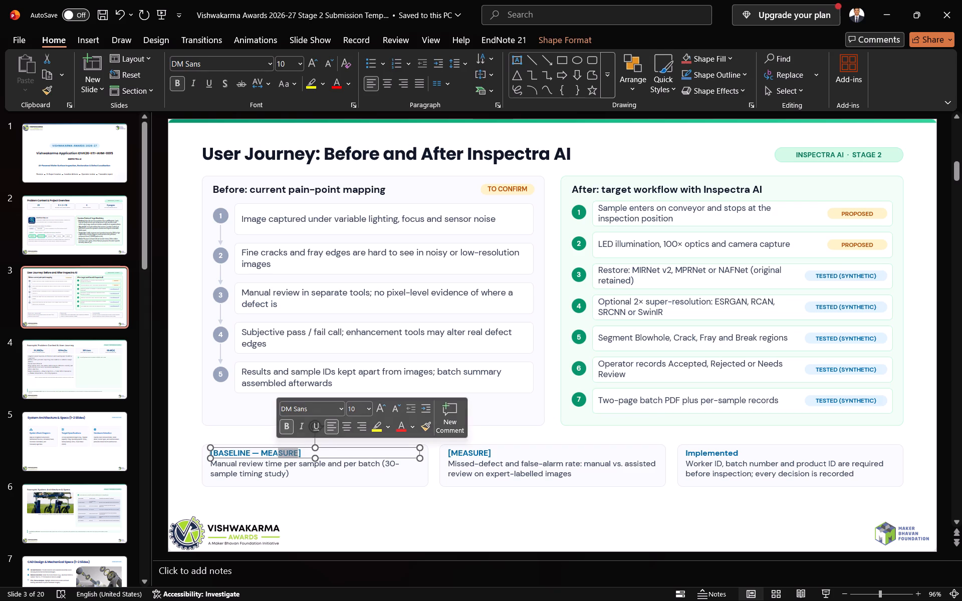
{"action": "left_click", "coordinate": [297, 465]}
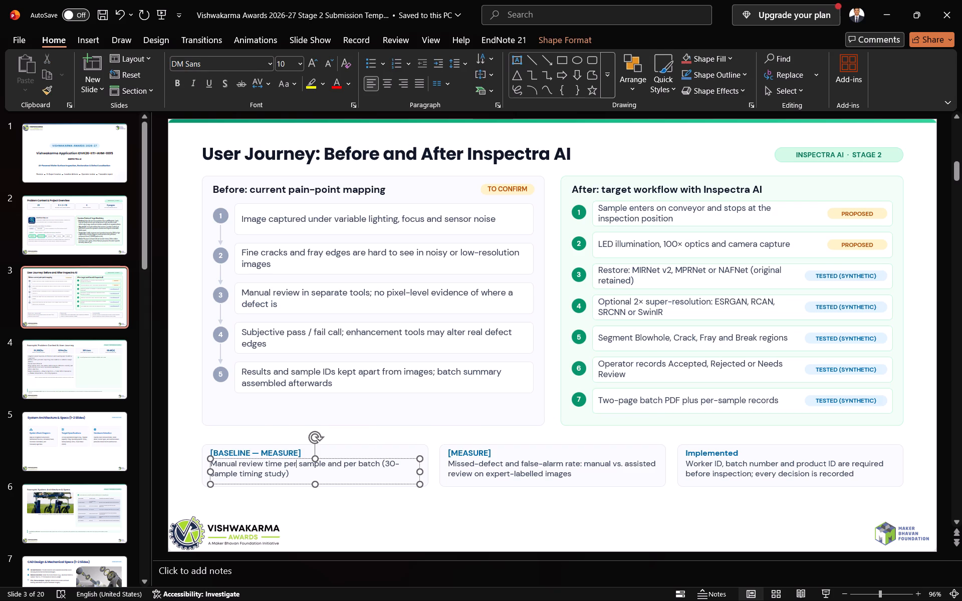
{"action": "left_click_drag", "start_coordinate": [241, 464], "coordinate": [331, 458]}
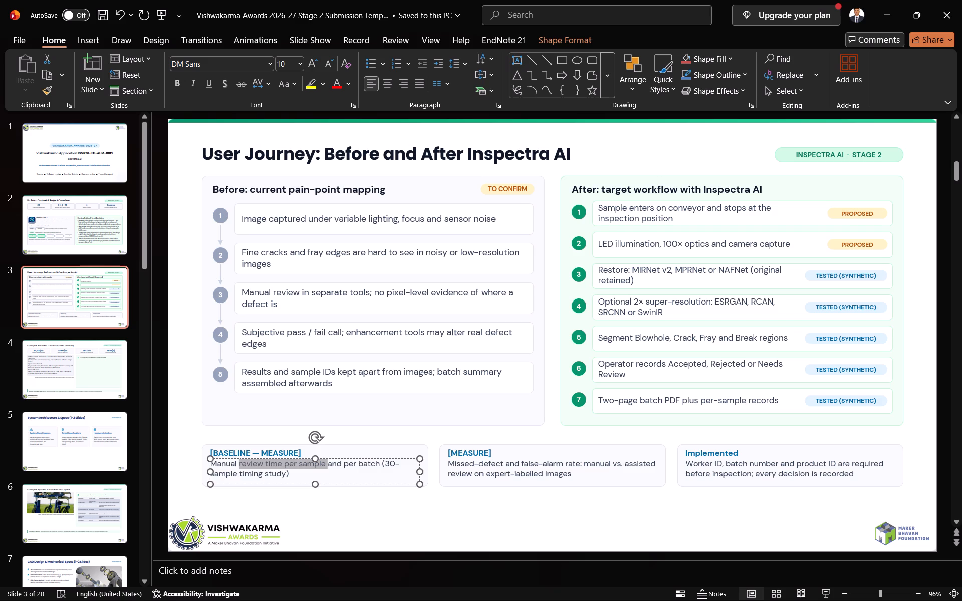
{"action": "left_click_drag", "start_coordinate": [331, 458], "coordinate": [377, 460]}
{"action": "left_click", "coordinate": [275, 495]}
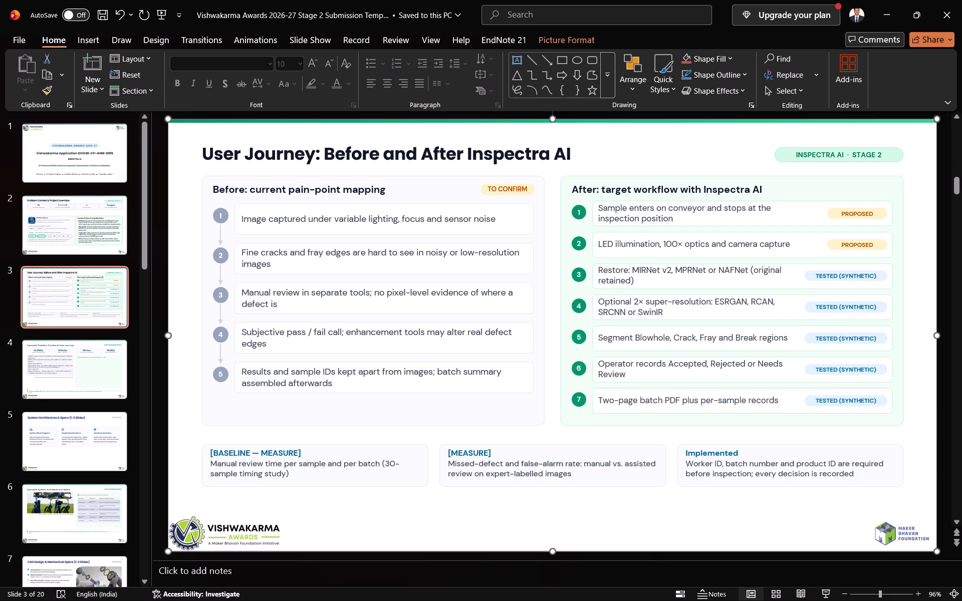
{"action": "left_click", "coordinate": [265, 450]}
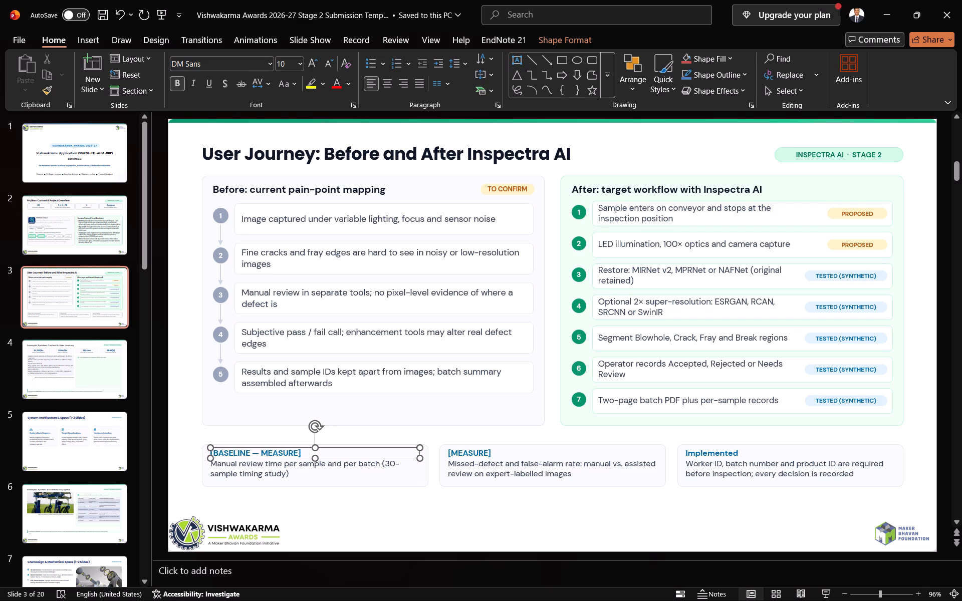
{"action": "left_click_drag", "start_coordinate": [712, 477], "coordinate": [791, 471]}
{"action": "left_click", "coordinate": [680, 508]}
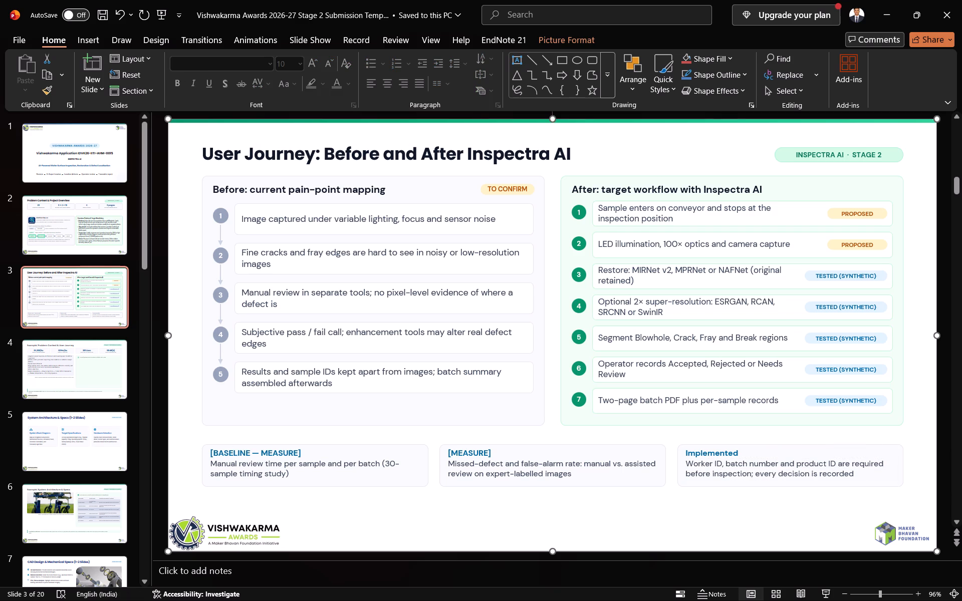
{"action": "left_click", "coordinate": [573, 457]}
{"action": "left_click", "coordinate": [489, 452]}
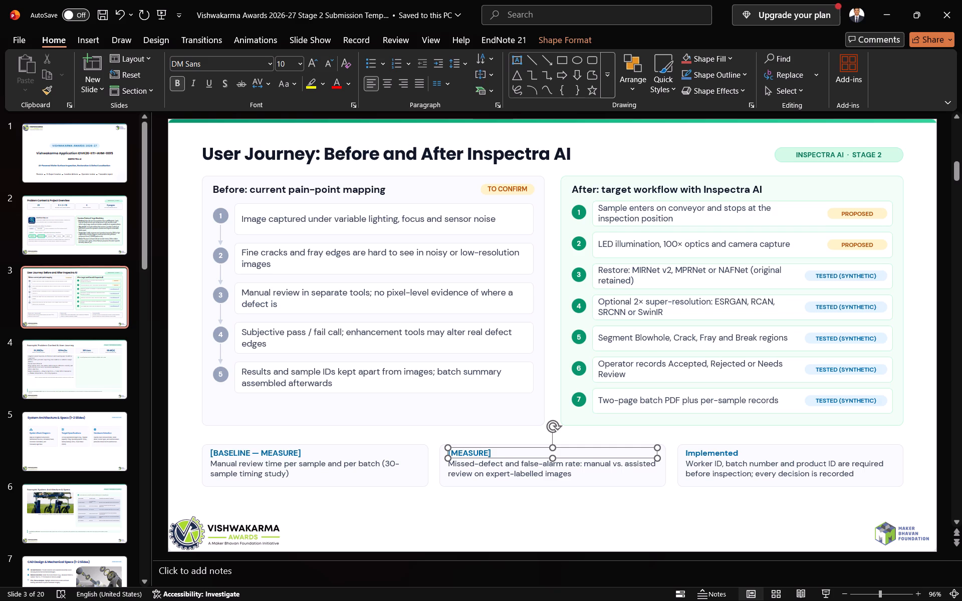
{"action": "left_click", "coordinate": [302, 462]}
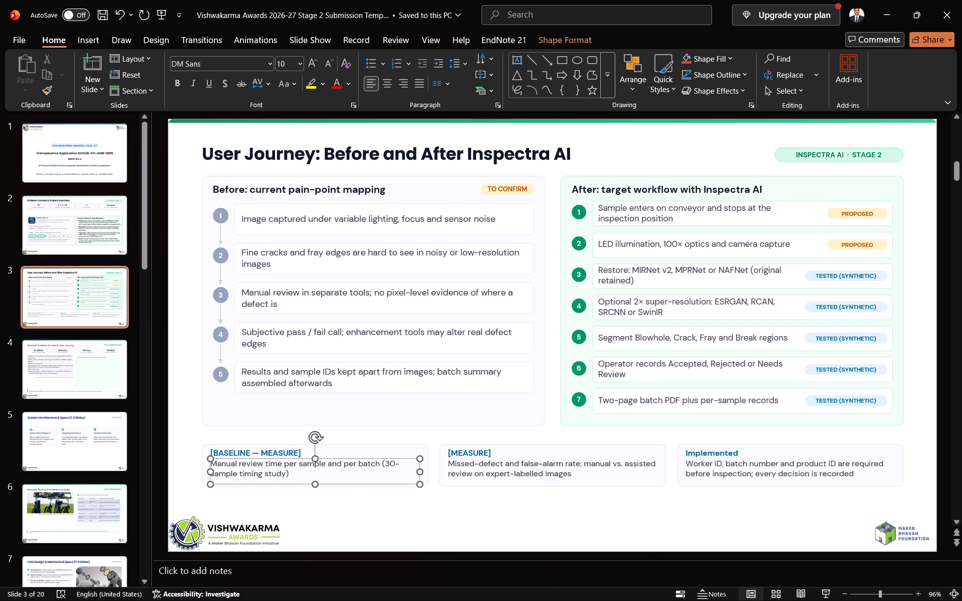
{"action": "left_click", "coordinate": [348, 444]}
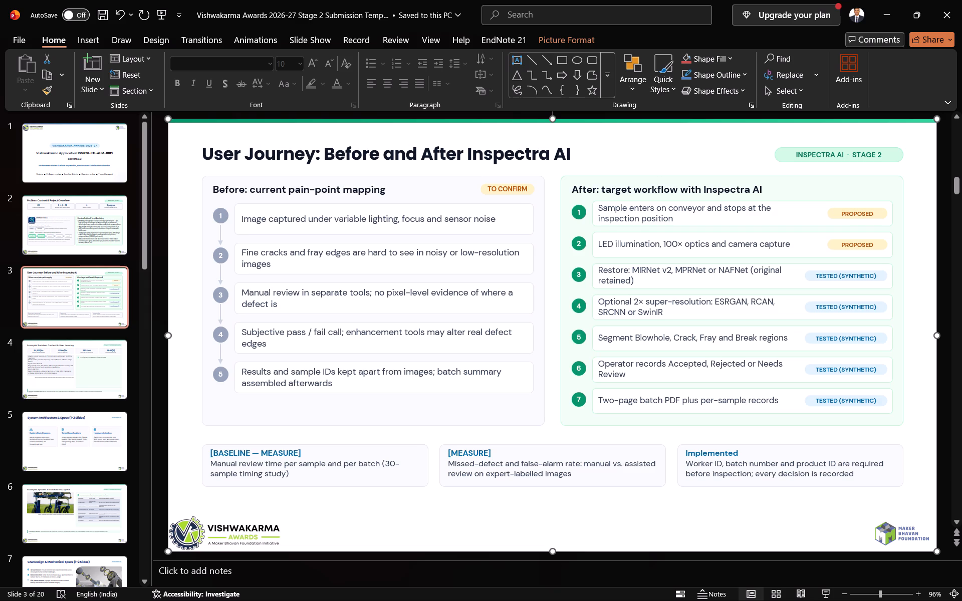
Replace the "[BASELINE — MEASURE]" heading of the first bottom card on slide 3 with "Not Correct Visible to Human Eye".
{"action": "left_click_drag", "start_coordinate": [298, 448], "coordinate": [215, 446]}
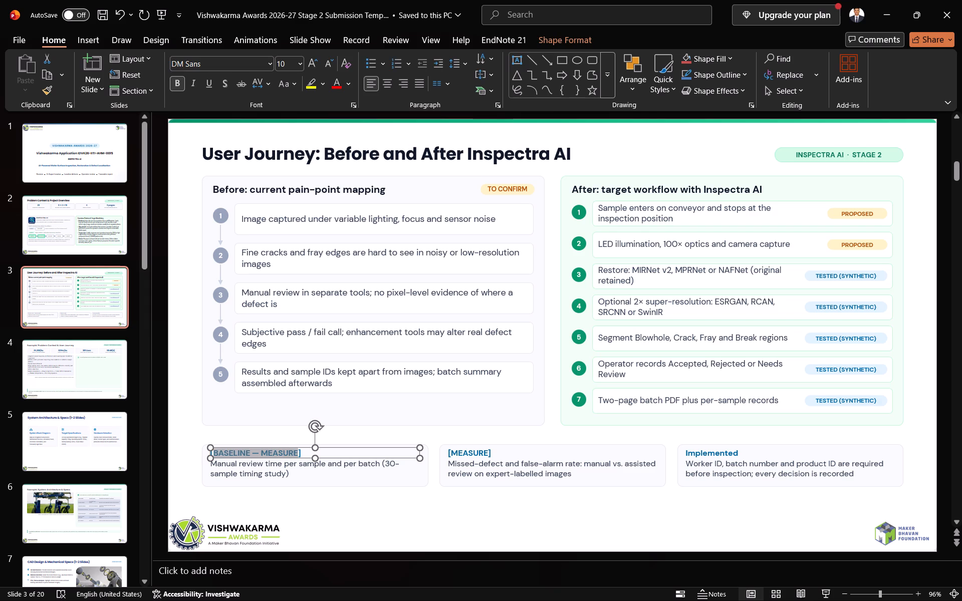
{"action": "left_click_drag", "start_coordinate": [215, 446], "coordinate": [197, 447]}
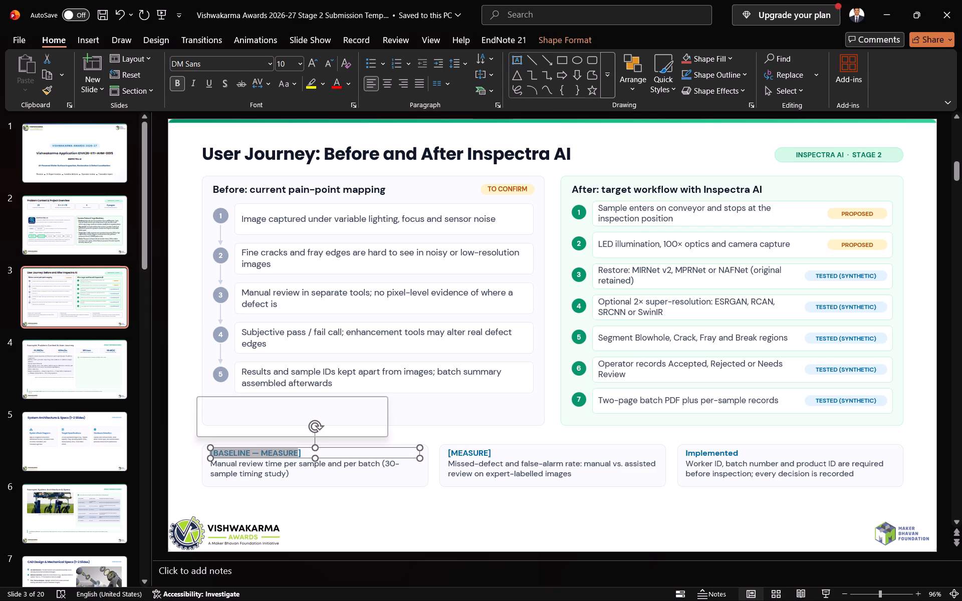
{"action": "key", "text": "Delete"}
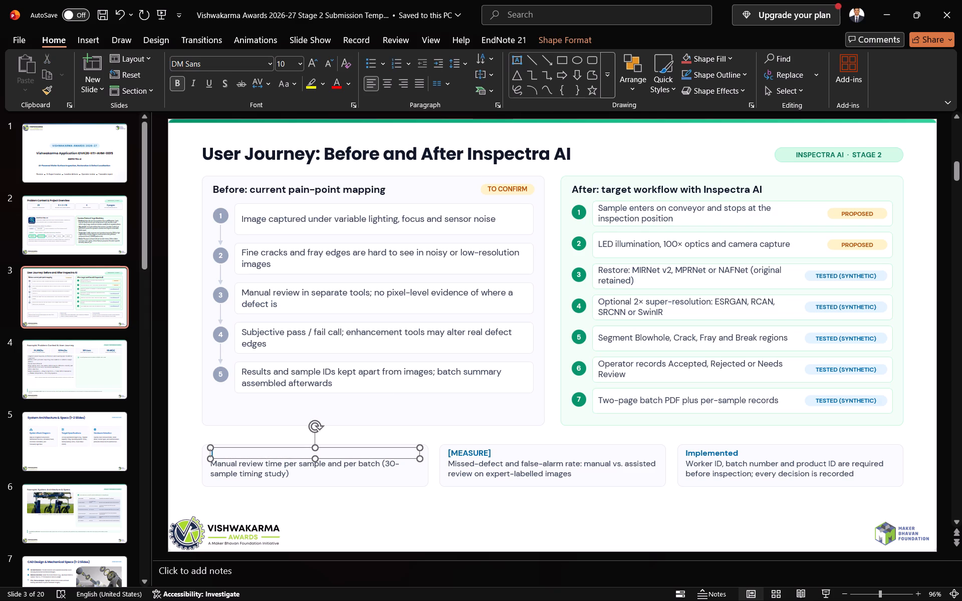
{"action": "key", "text": "Delete"}
{"action": "type", "text": "NOt"}
{"action": "key", "text": "space"}
{"action": "key", "text": "BackSpace"}
{"action": "key", "text": "space"}
{"action": "type", "text": "Correct"}
{"action": "key", "text": "space"}
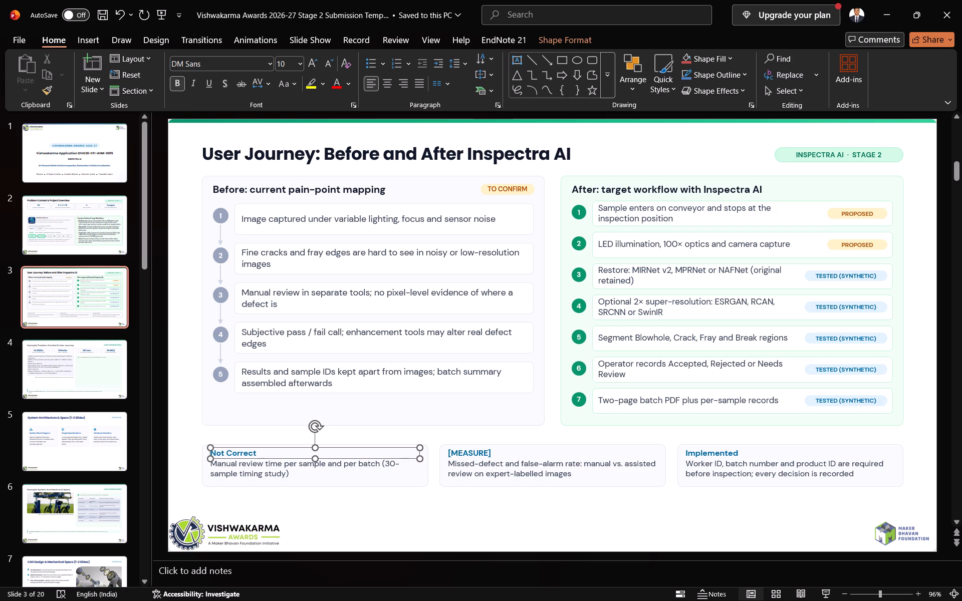
{"action": "type", "text": "vi"}
{"action": "key", "text": "BackSpace"}
{"action": "key", "text": "BackSpace"}
{"action": "key", "text": "shift+v"}
{"action": "key", "text": "i"}
{"action": "type", "text": "sible ti"}
{"action": "key", "text": "space"}
{"action": "key", "text": "BackSpace"}
{"action": "key", "text": "BackSpace"}
{"action": "type", "text": "o Hk"}
{"action": "key", "text": "BackSpace"}
{"action": "type", "text": "uman"}
{"action": "key", "text": "space"}
{"action": "type", "text": "Eye"}
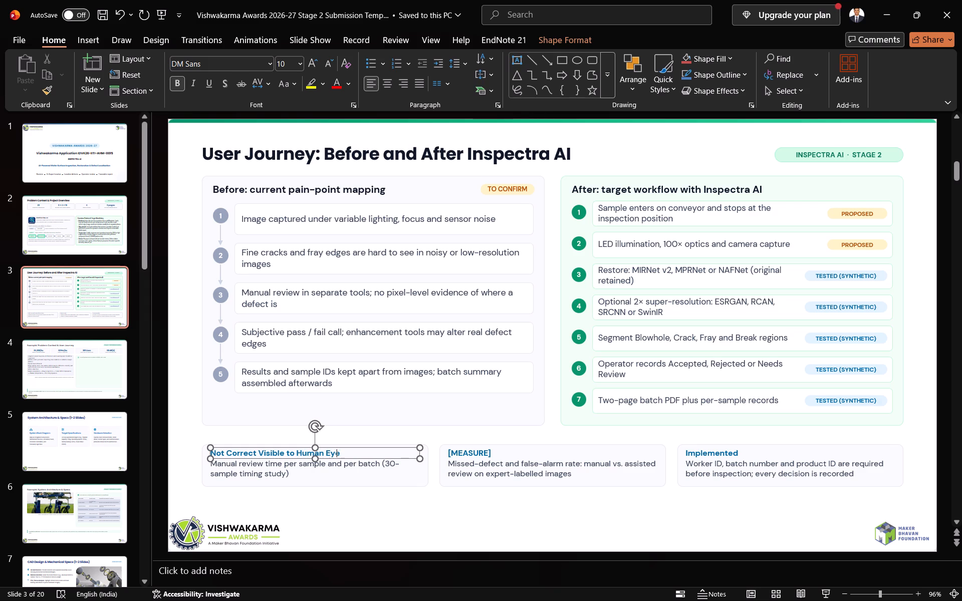
{"action": "key", "text": "space"}
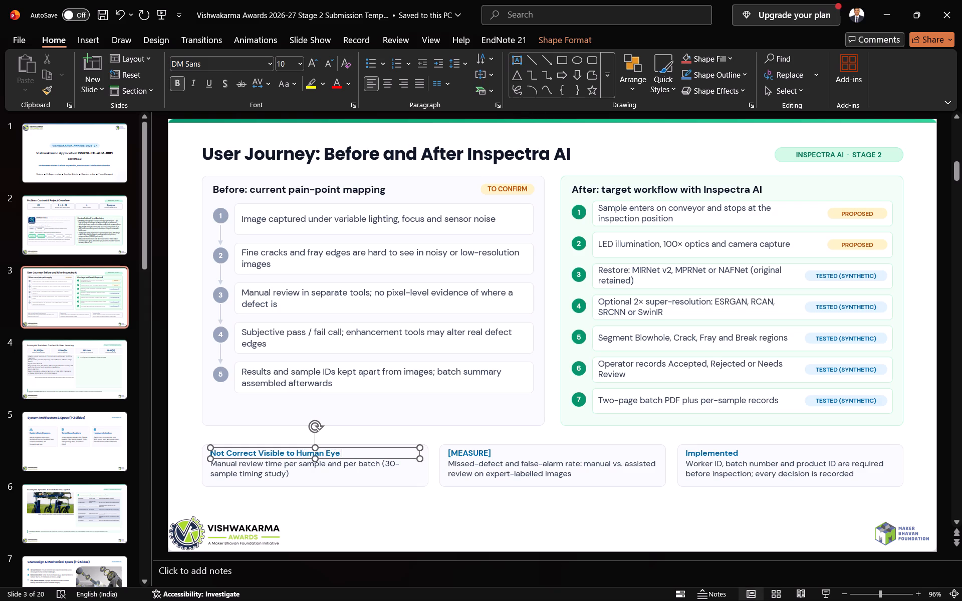
Clear the "[MEASURE]" placeholder heading from the middle bottom card on slide 3.
{"action": "left_click", "coordinate": [473, 453]}
{"action": "left_click", "coordinate": [503, 450]}
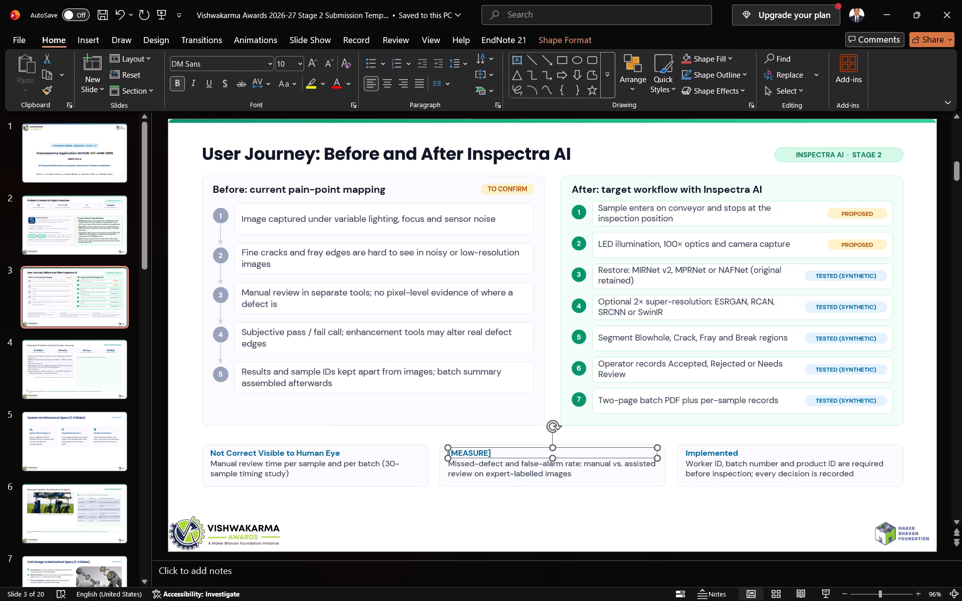
{"action": "left_click_drag", "start_coordinate": [491, 451], "coordinate": [444, 450]}
{"action": "key", "text": "BackSpace"}
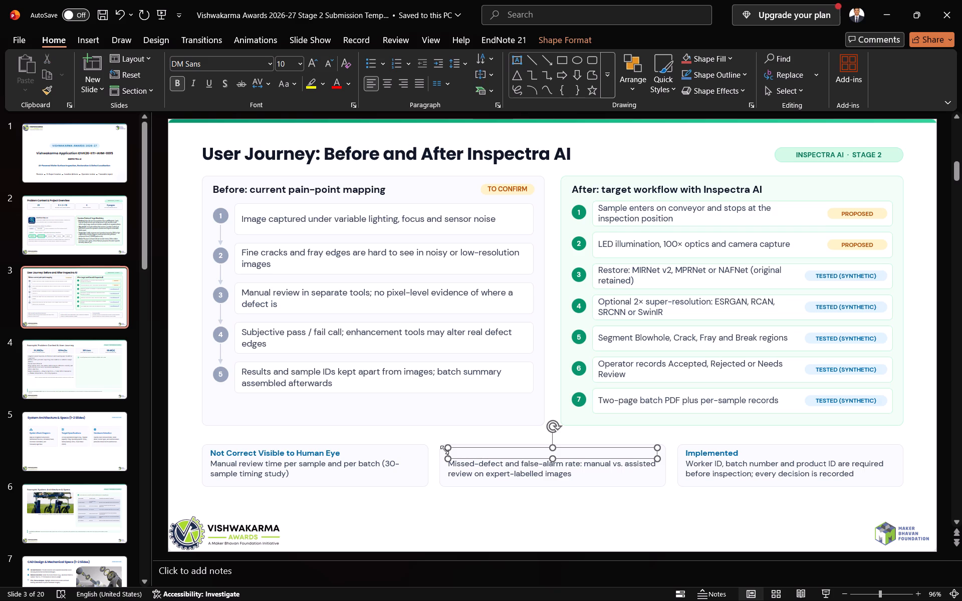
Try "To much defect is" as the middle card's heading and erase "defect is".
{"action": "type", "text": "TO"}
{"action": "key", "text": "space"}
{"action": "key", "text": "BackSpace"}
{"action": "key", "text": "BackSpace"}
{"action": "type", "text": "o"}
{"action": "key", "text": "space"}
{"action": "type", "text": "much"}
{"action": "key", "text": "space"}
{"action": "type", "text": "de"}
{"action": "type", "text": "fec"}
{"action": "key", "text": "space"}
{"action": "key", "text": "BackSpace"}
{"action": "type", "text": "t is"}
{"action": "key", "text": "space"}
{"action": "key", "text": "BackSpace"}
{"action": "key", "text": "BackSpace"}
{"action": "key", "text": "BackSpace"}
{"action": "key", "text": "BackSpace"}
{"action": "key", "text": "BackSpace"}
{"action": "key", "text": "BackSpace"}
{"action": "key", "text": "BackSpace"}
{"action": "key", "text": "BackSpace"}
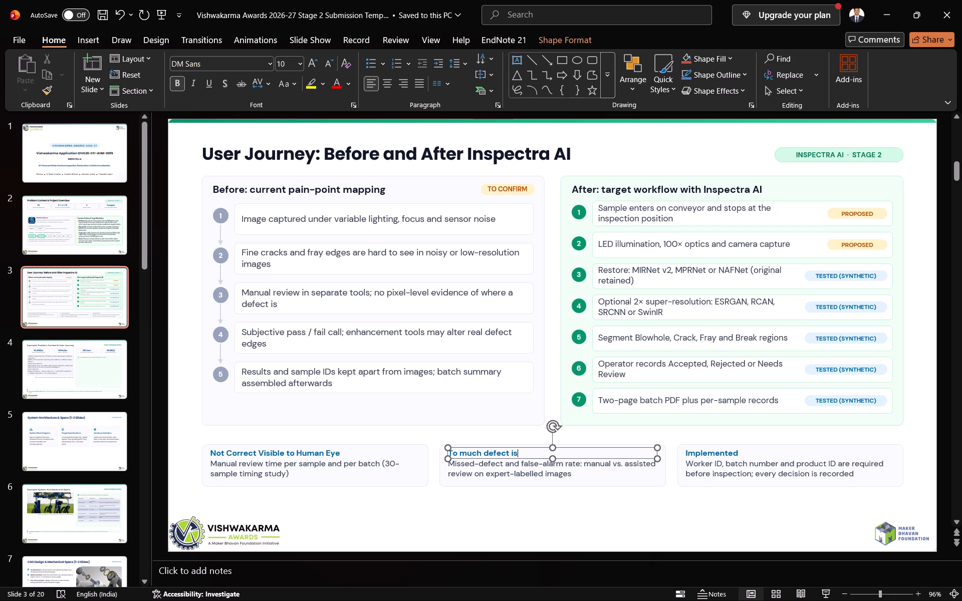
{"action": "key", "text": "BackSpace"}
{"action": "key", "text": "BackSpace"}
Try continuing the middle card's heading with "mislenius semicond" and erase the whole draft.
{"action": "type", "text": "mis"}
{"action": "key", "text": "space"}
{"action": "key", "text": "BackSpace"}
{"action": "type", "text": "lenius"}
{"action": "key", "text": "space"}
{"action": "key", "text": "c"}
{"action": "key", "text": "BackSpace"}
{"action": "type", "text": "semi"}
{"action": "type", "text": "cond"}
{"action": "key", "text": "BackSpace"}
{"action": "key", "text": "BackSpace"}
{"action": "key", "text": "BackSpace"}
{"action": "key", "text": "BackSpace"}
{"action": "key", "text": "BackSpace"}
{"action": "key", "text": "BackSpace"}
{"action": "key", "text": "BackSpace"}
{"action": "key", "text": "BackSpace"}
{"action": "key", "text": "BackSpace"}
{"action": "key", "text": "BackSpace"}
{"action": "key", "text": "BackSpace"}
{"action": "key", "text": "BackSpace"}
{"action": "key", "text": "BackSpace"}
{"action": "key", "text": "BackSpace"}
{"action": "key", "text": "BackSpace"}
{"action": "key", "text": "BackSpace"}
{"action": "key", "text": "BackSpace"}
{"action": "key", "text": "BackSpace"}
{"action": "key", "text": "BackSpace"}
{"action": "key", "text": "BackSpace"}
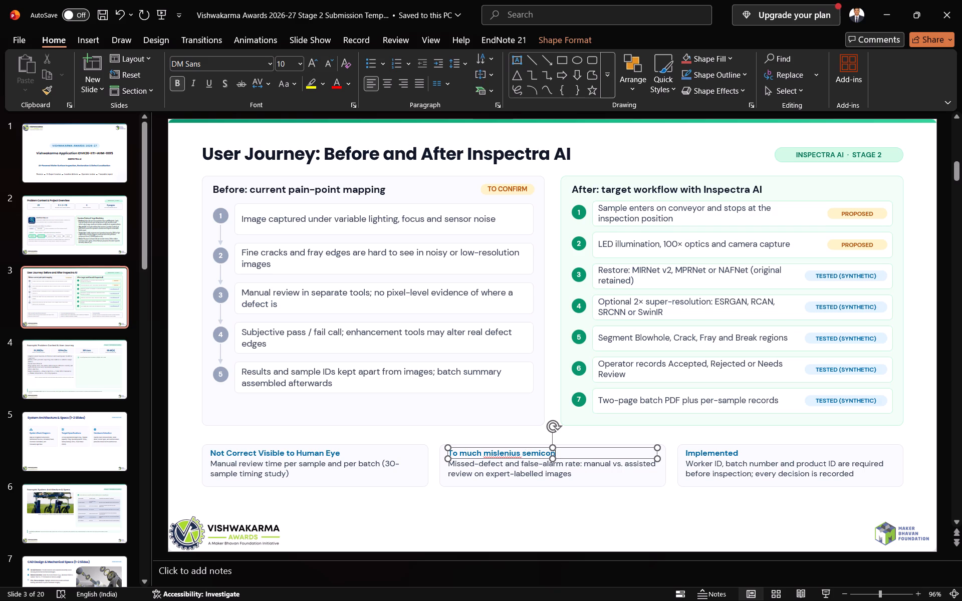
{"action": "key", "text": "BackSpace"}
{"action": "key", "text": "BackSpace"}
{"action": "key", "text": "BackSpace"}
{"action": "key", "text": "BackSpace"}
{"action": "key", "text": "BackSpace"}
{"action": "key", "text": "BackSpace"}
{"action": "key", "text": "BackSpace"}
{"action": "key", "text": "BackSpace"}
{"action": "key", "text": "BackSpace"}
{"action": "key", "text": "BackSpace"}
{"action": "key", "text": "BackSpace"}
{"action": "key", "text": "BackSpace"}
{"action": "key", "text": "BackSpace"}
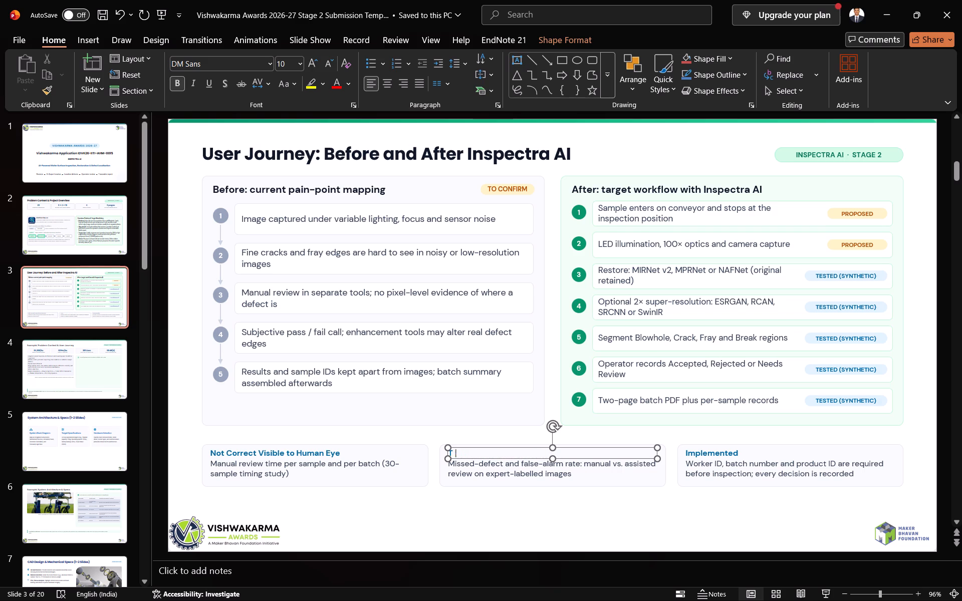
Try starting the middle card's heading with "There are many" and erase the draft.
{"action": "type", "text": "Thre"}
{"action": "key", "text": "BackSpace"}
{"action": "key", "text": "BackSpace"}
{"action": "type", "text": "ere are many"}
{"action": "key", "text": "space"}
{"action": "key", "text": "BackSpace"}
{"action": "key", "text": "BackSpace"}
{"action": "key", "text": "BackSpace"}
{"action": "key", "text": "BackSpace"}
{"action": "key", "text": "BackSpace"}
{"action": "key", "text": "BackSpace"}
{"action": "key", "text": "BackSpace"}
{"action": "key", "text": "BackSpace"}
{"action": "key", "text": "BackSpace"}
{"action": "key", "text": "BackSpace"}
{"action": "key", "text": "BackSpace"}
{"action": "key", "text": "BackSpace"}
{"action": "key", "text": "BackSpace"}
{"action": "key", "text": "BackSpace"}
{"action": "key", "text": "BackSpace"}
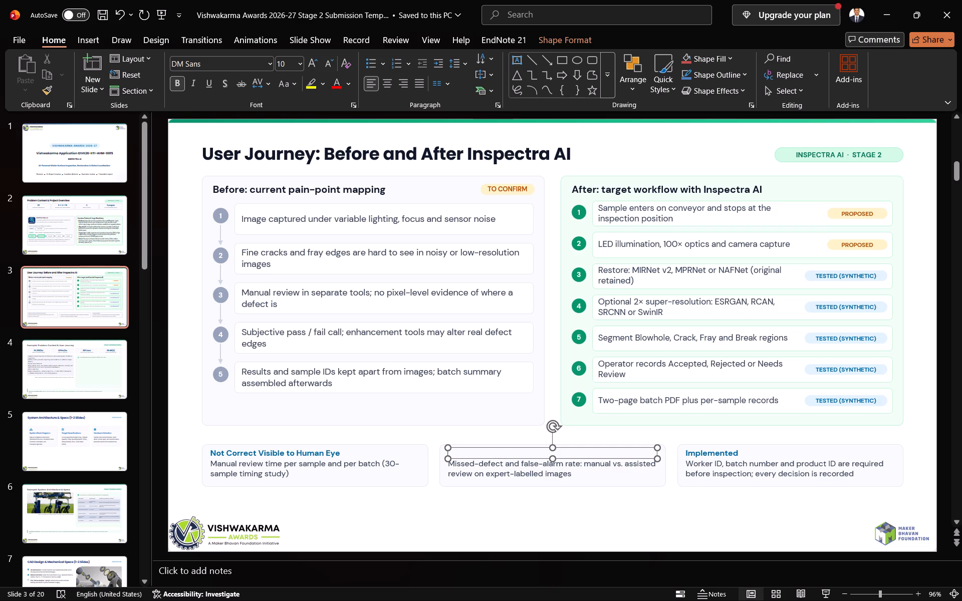
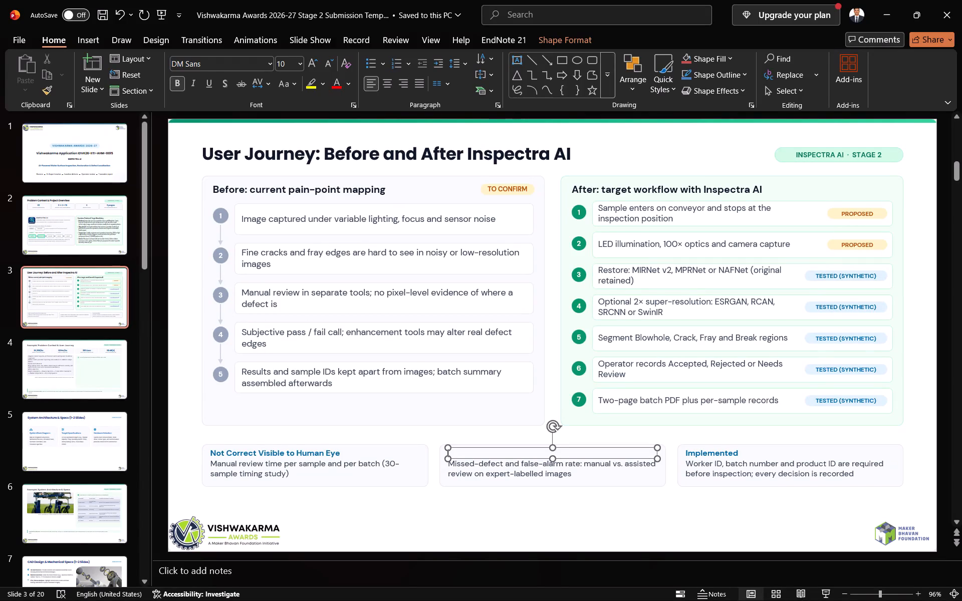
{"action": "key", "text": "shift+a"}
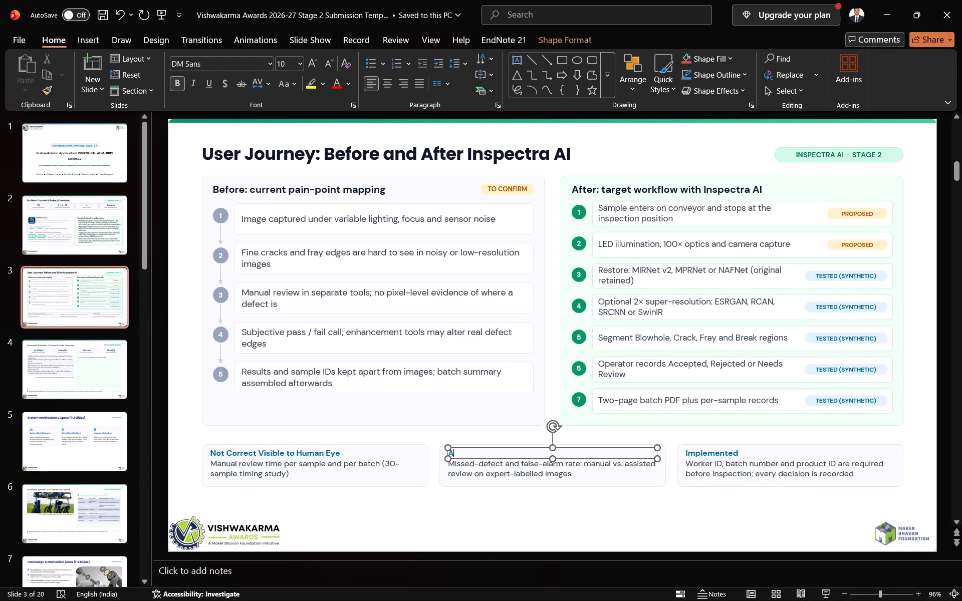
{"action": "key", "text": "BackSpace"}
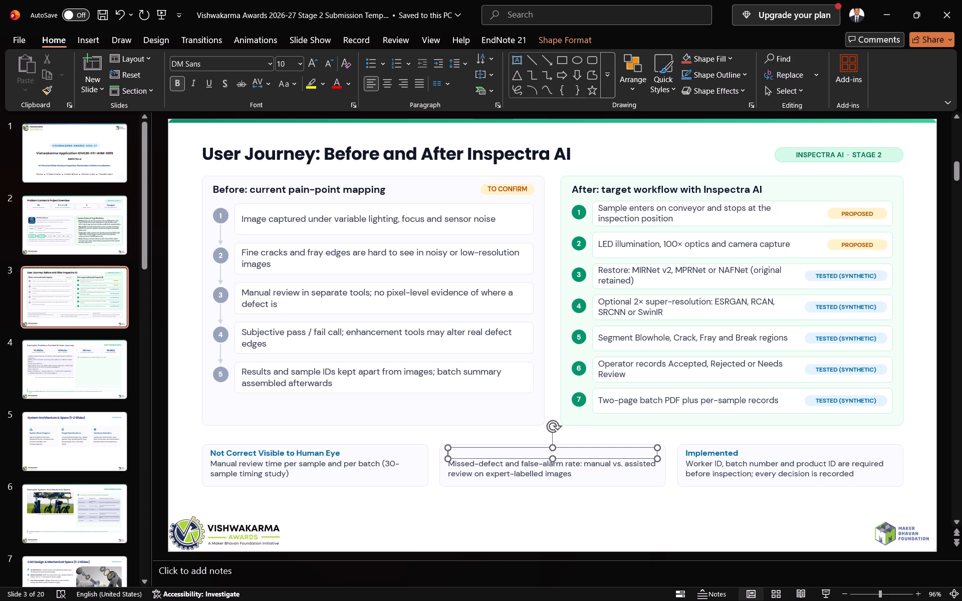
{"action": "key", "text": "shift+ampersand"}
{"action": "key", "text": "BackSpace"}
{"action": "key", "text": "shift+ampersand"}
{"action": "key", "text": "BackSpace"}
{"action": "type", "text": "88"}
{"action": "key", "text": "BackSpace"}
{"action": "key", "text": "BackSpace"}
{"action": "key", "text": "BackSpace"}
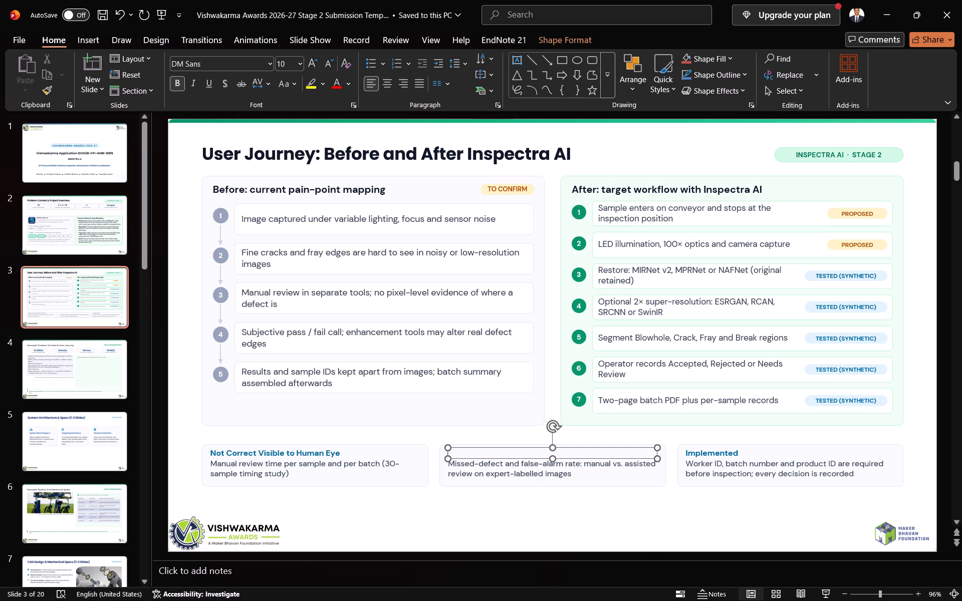
Begin the middle bottom card's heading on slide 3 with "75 % of the sockets are to".
{"action": "type", "text": "75 %"}
{"action": "key", "text": "space"}
{"action": "type", "text": "of the"}
{"action": "key", "text": "space"}
{"action": "key", "text": "s"}
{"action": "type", "text": "hick"}
{"action": "key", "text": "BackSpace"}
{"action": "key", "text": "BackSpace"}
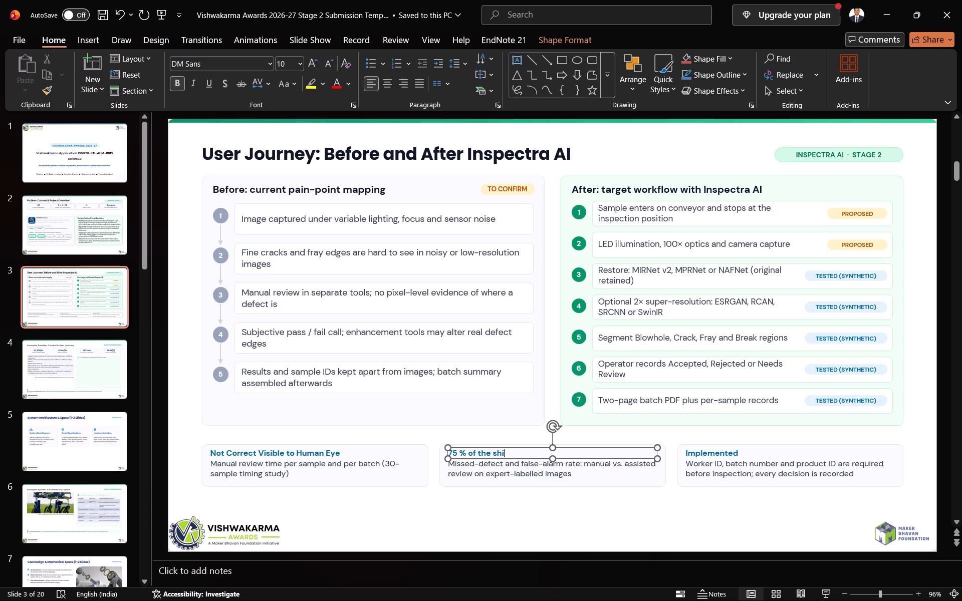
{"action": "key", "text": "BackSpace"}
{"action": "key", "text": "BackSpace"}
{"action": "type", "text": "ockets are to t"}
{"action": "key", "text": "Insert"}
{"action": "key", "text": "BackSpace"}
Complete the middle bottom card's heading with "be in missed" after "are to".
{"action": "type", "text": "b3"}
{"action": "key", "text": "space"}
{"action": "key", "text": "BackSpace"}
{"action": "key", "text": "BackSpace"}
{"action": "key", "text": "BackSpace"}
{"action": "key", "text": "BackSpace"}
{"action": "key", "text": "space"}
{"action": "type", "text": "be tge"}
{"action": "key", "text": "space"}
{"action": "key", "text": "BackSpace"}
{"action": "key", "text": "BackSpace"}
{"action": "key", "text": "BackSpace"}
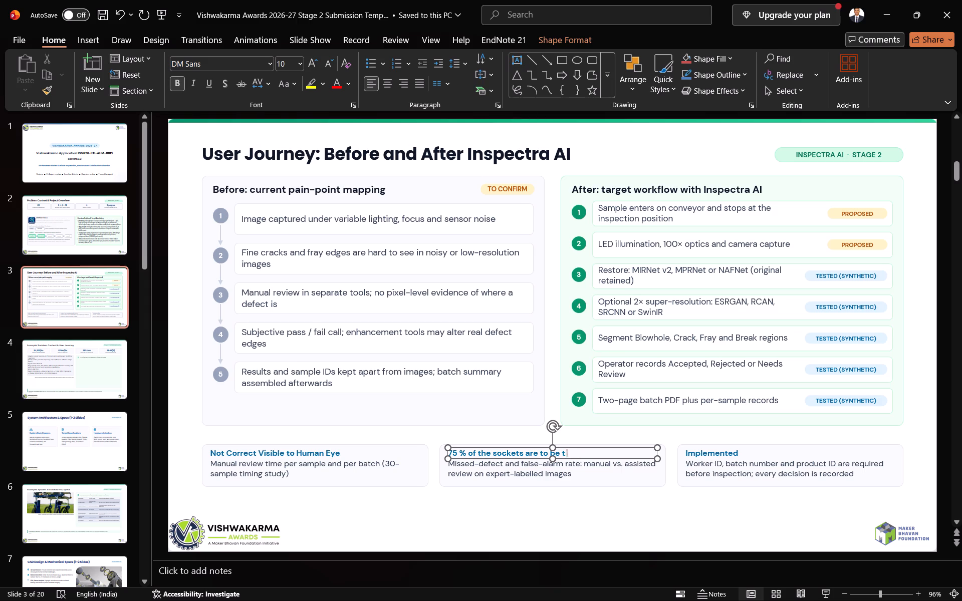
{"action": "key", "text": "BackSpace"}
{"action": "type", "text": "in ht"}
{"action": "key", "text": "space"}
{"action": "key", "text": "Insert"}
{"action": "key", "text": "BackSpace"}
{"action": "key", "text": "BackSpace"}
{"action": "key", "text": "BackSpace"}
{"action": "key", "text": "BackSpace"}
{"action": "key", "text": "space"}
{"action": "type", "text": "mi"}
{"action": "type", "text": "ssed"}
{"action": "key", "text": "space"}
{"action": "left_click", "coordinate": [582, 478]}
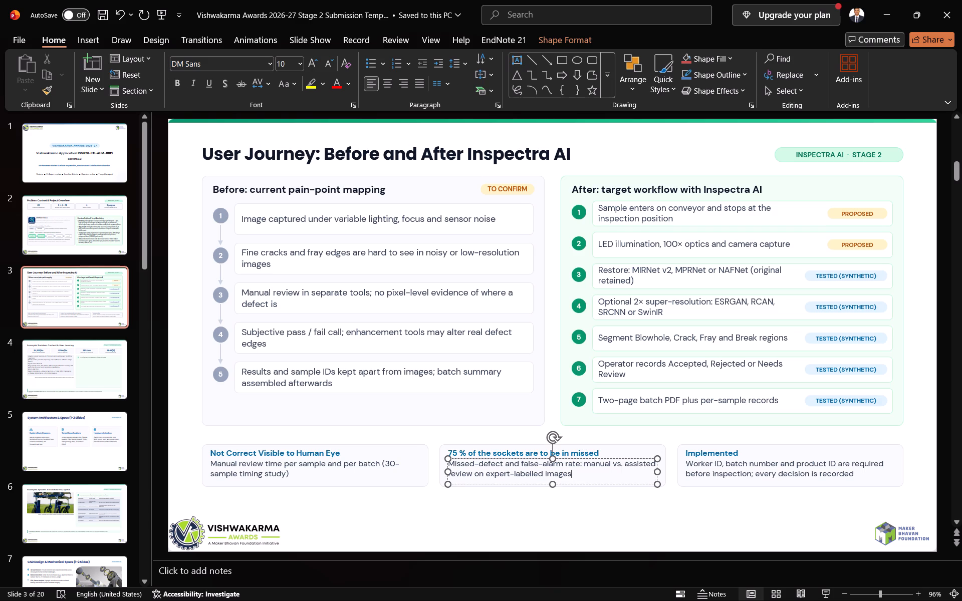
Replace the word "sockets" with "defect" in the middle bottom card's heading.
{"action": "left_click", "coordinate": [521, 449]}
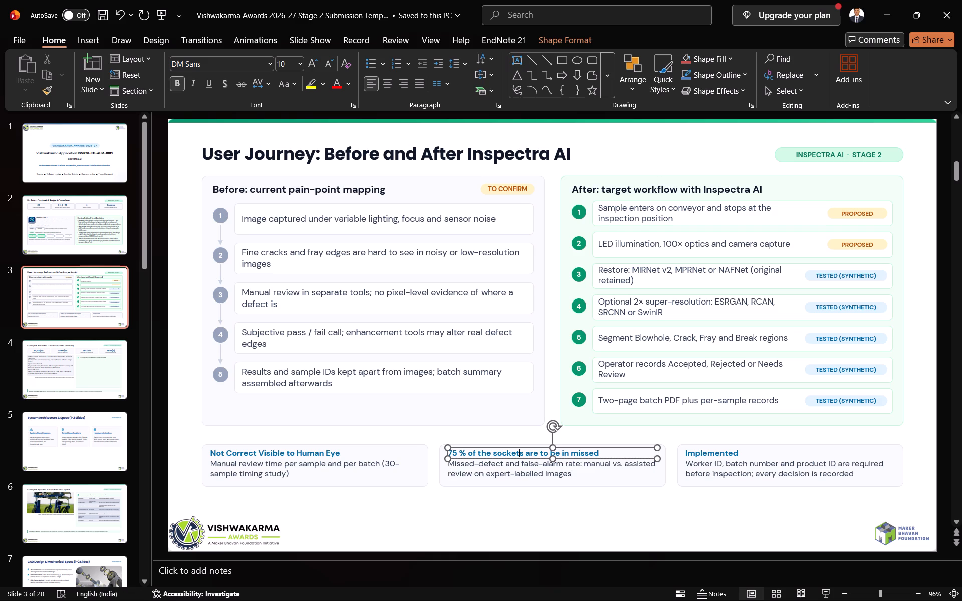
{"action": "left_click_drag", "start_coordinate": [522, 450], "coordinate": [488, 455]}
{"action": "left_click_drag", "start_coordinate": [488, 455], "coordinate": [494, 453]}
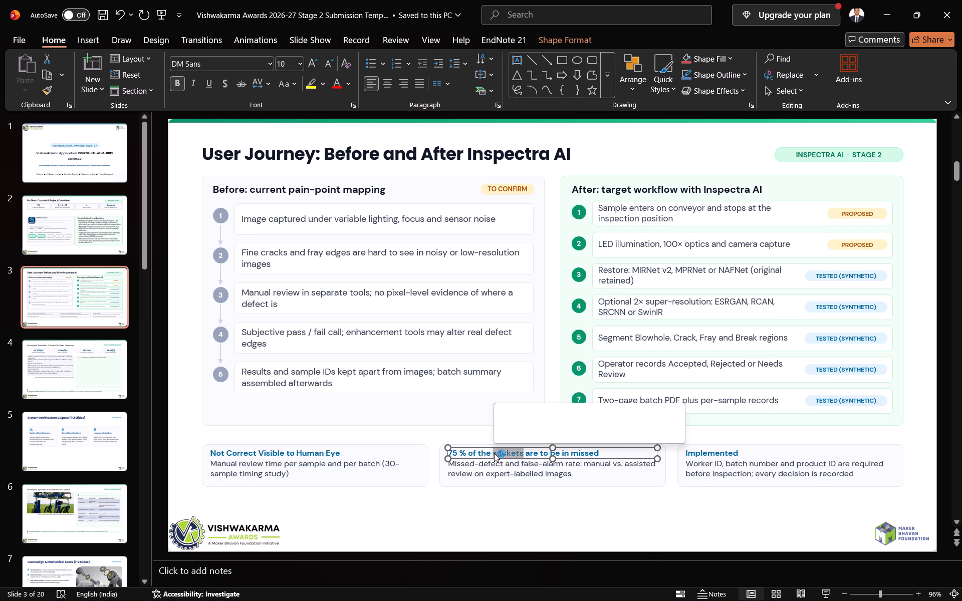
{"action": "key", "text": "shift+s"}
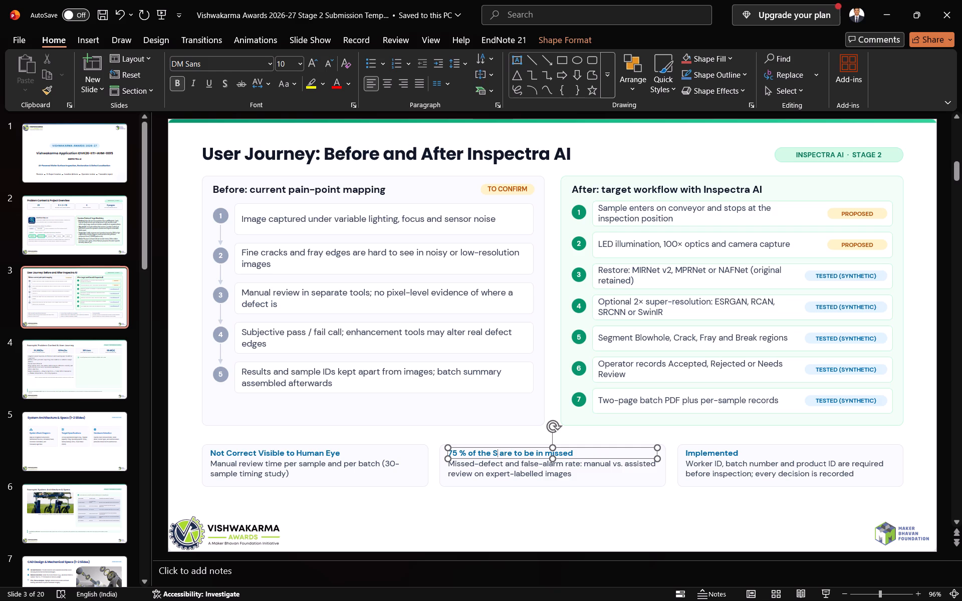
{"action": "key", "text": "BackSpace"}
{"action": "type", "text": "de"}
{"action": "type", "text": "fec"}
{"action": "key", "text": "space"}
{"action": "key", "text": "space"}
{"action": "key", "text": "BackSpace"}
{"action": "type", "text": "t"}
{"action": "key", "text": "space"}
{"action": "key", "text": "BackSpace"}
{"action": "key", "text": "BackSpace"}
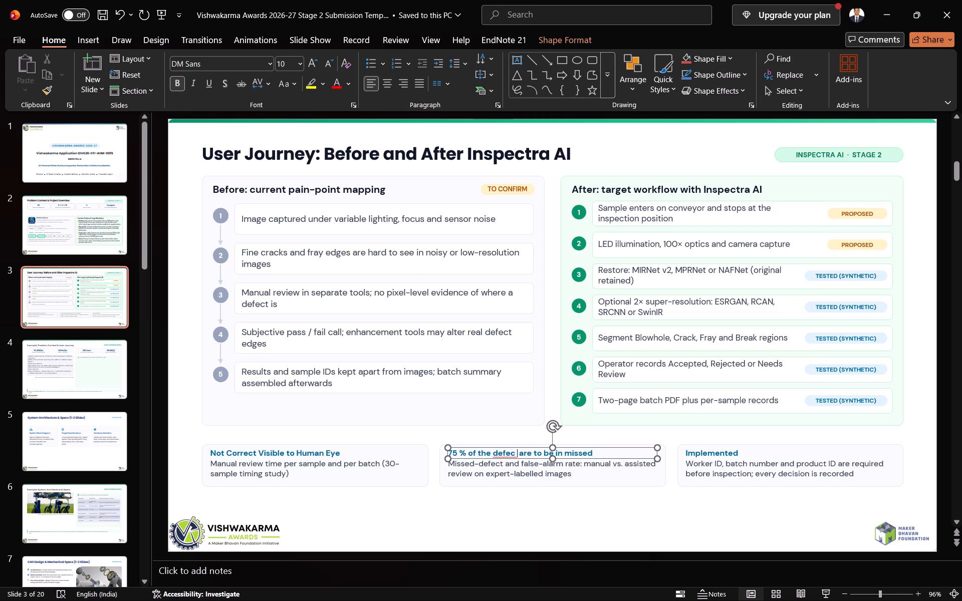
{"action": "key", "text": "BackSpace"}
{"action": "type", "text": "t"}
{"action": "key", "text": "space"}
Insert "parts" after "defect" in the middle card's heading so it reads "75 % of the defect parts are to be in missed".
{"action": "key", "text": "a"}
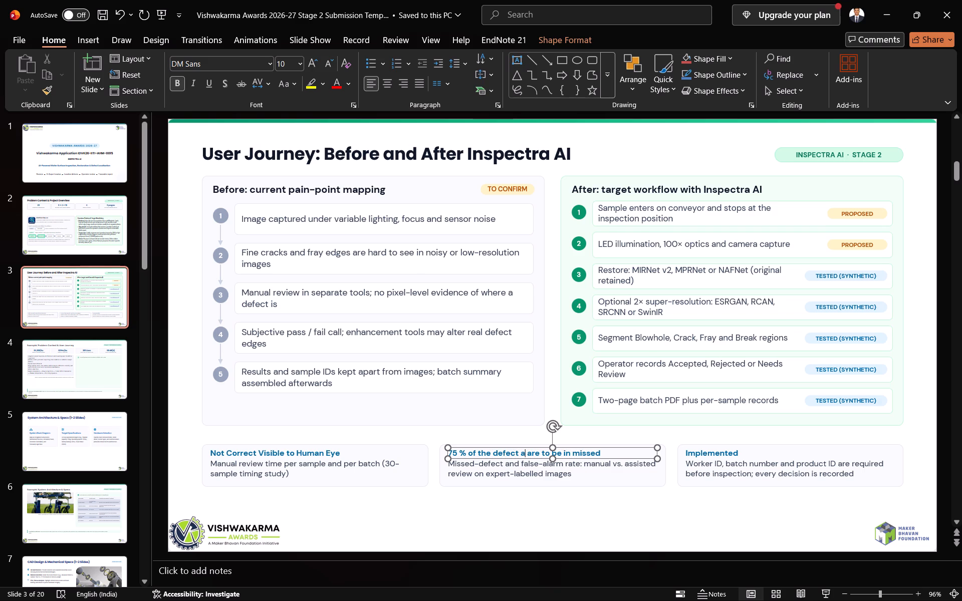
{"action": "key", "text": "plus"}
{"action": "key", "text": "BackSpace"}
{"action": "type", "text": "pa"}
{"action": "type", "text": "rrts"}
{"action": "key", "text": "space"}
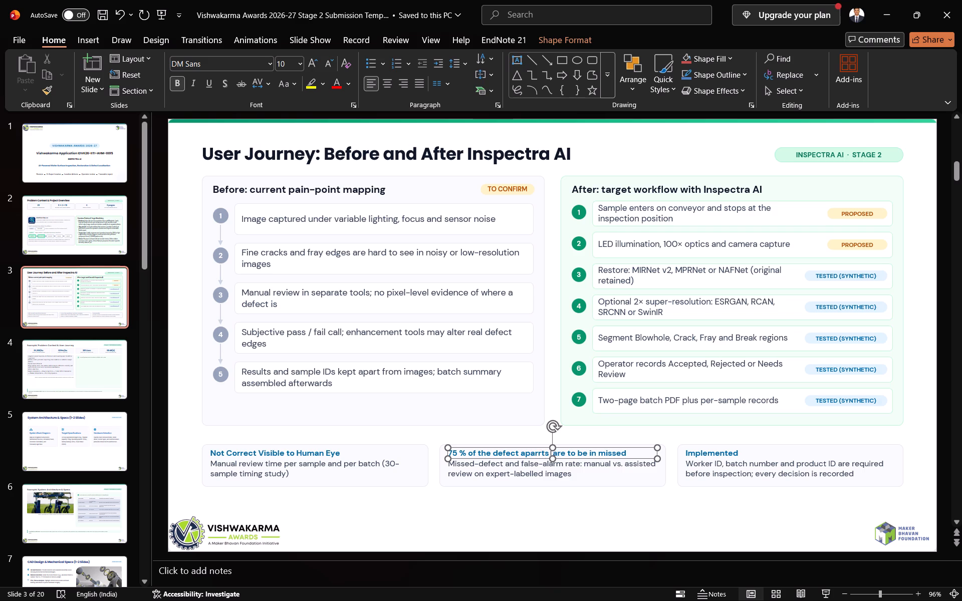
{"action": "key", "text": "BackSpace"}
{"action": "key", "text": "BackSpace"}
{"action": "key", "text": "BackSpace"}
{"action": "key", "text": "BackSpace"}
{"action": "key", "text": "BackSpace"}
{"action": "key", "text": "BackSpace"}
{"action": "key", "text": "BackSpace"}
{"action": "key", "text": "BackSpace"}
{"action": "type", "text": "pa"}
{"action": "type", "text": "rtd"}
{"action": "key", "text": "BackSpace"}
{"action": "key", "text": "s"}
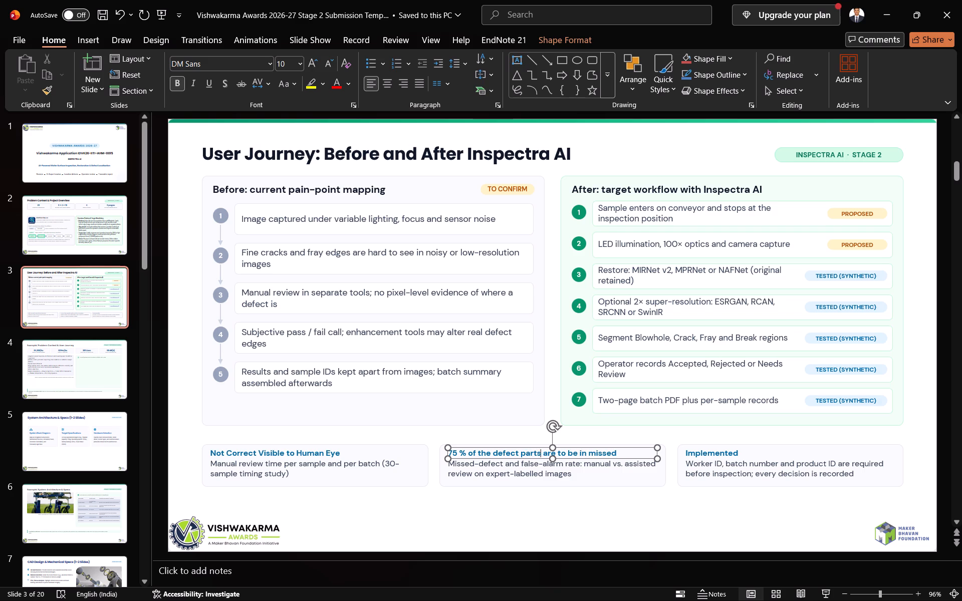
{"action": "left_click", "coordinate": [667, 491]}
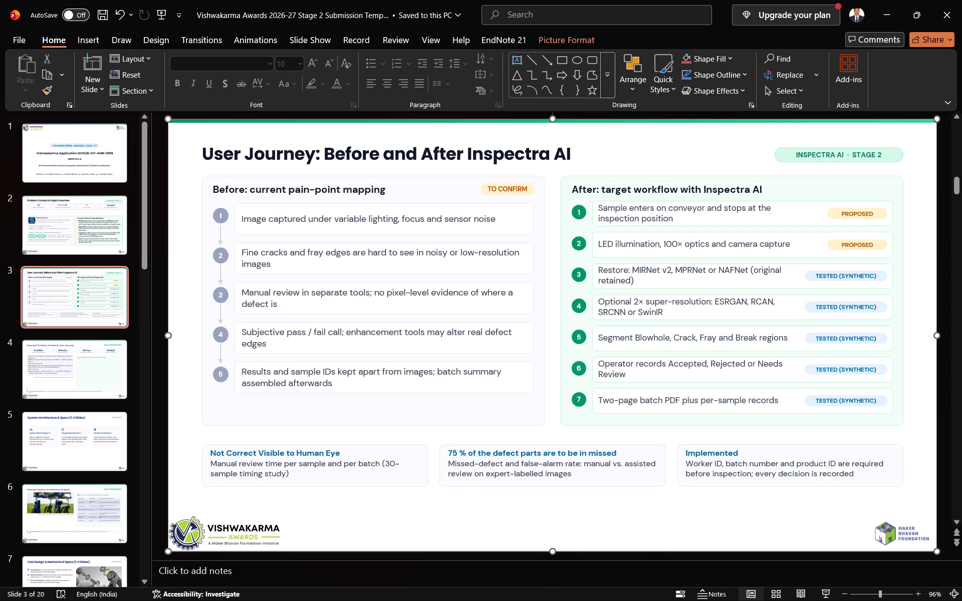
Look over slide 3's "TO CONFIRM" badge and the content of slides 4, 5 and 2, and return to slide 3.
{"action": "left_click", "coordinate": [505, 189]}
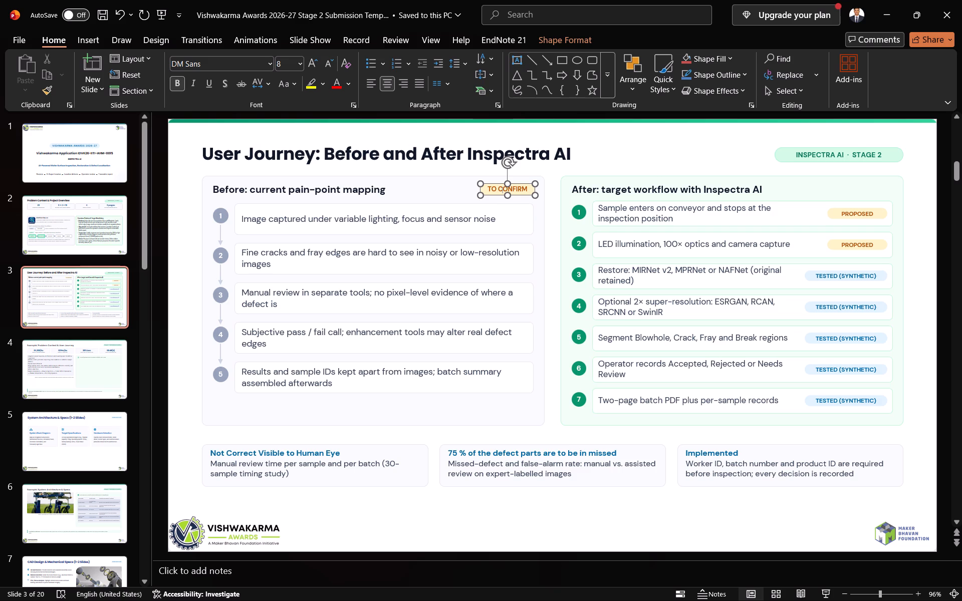
{"action": "left_click", "coordinate": [83, 299]}
{"action": "left_click", "coordinate": [73, 361]}
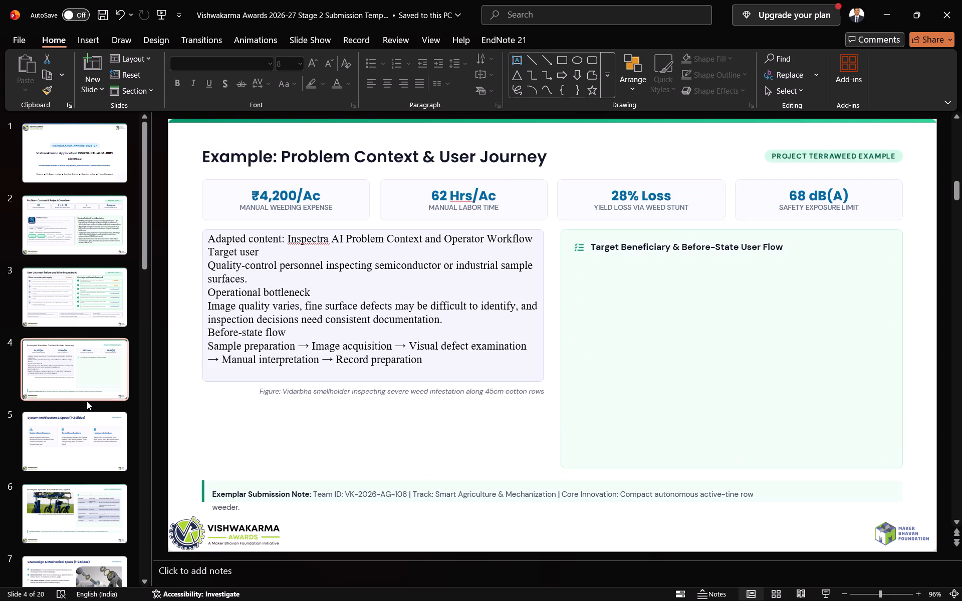
{"action": "left_click", "coordinate": [87, 401]}
{"action": "left_click", "coordinate": [89, 417]}
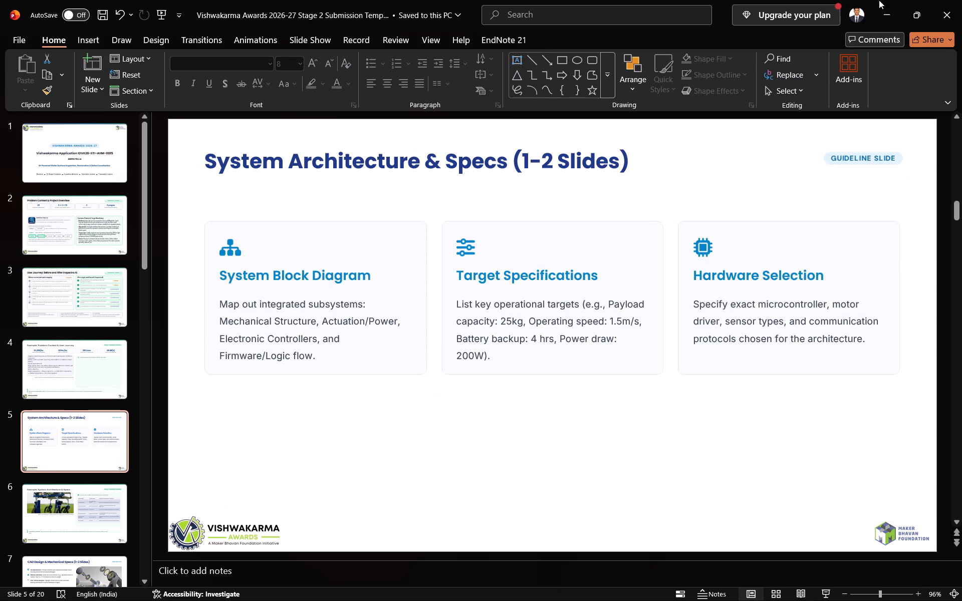
{"action": "left_click", "coordinate": [887, 9]}
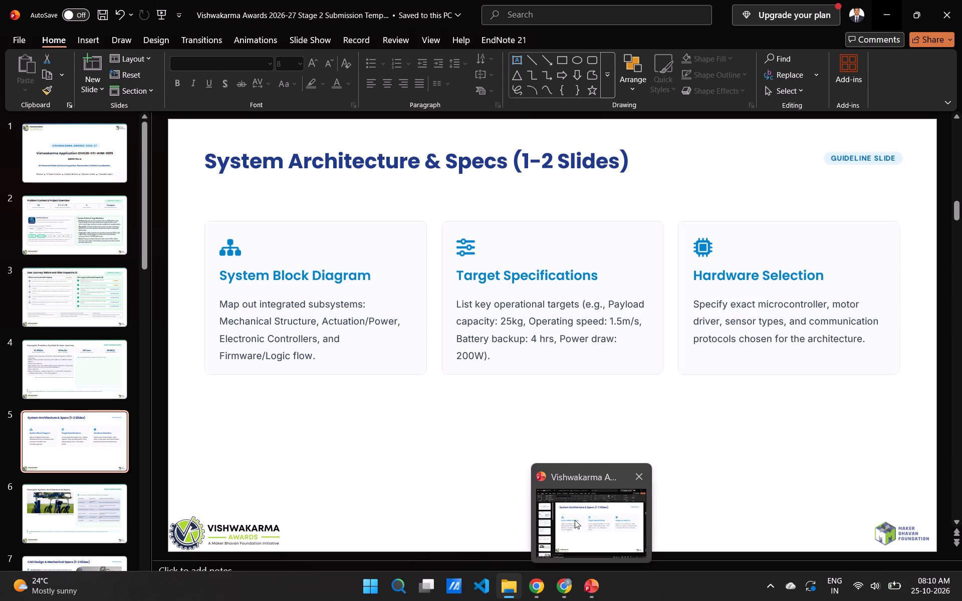
{"action": "left_click", "coordinate": [575, 520]}
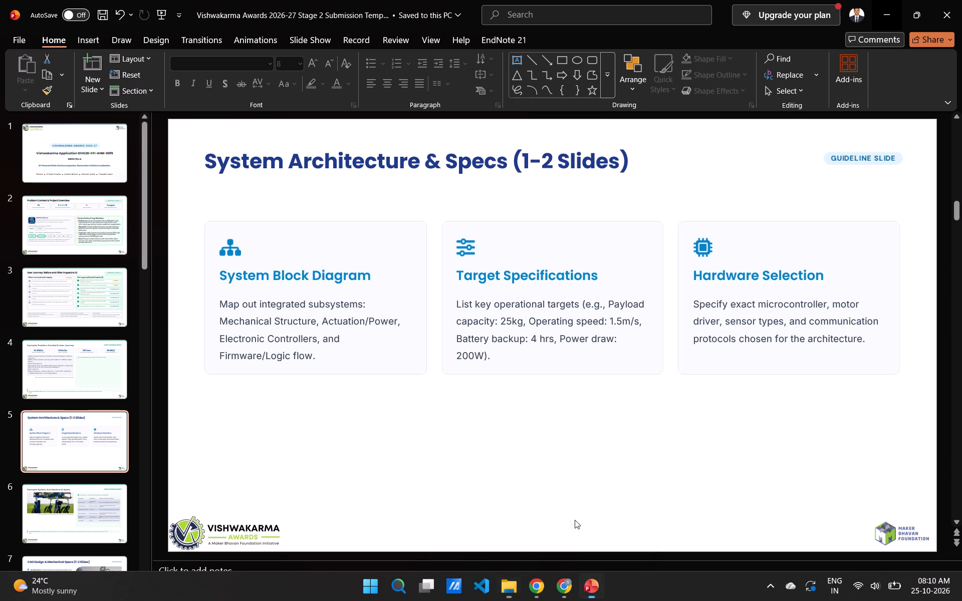
{"action": "left_click", "coordinate": [112, 216]}
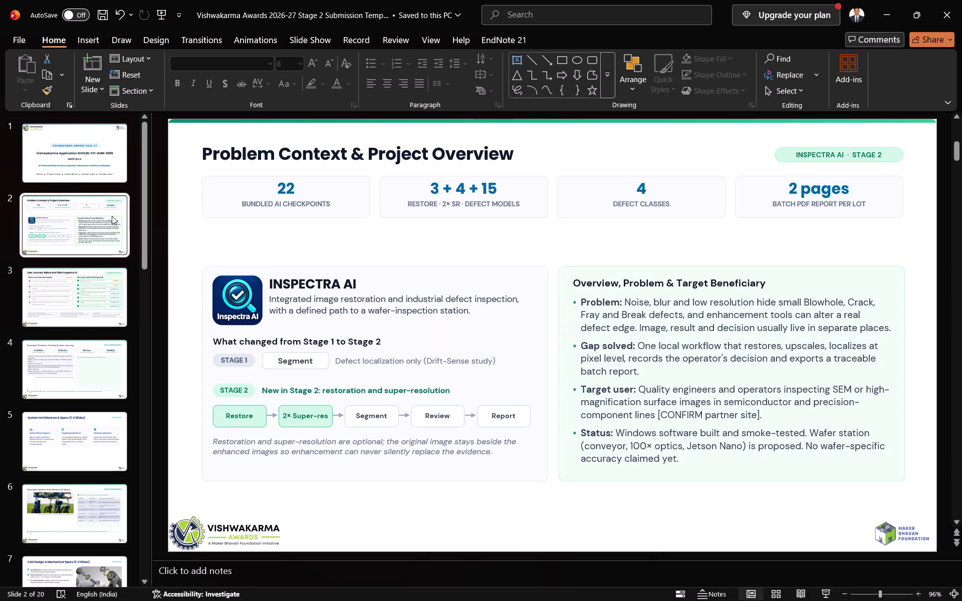
{"action": "left_click", "coordinate": [80, 301]}
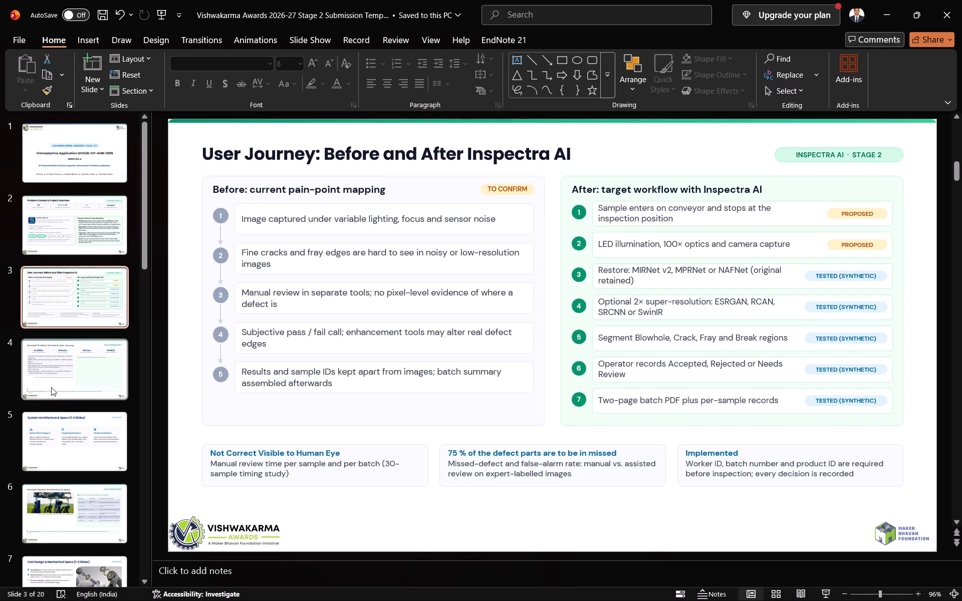
Delete the "Vidarbha smallholder" figure caption below the text card on slide 4.
{"action": "left_click", "coordinate": [52, 386]}
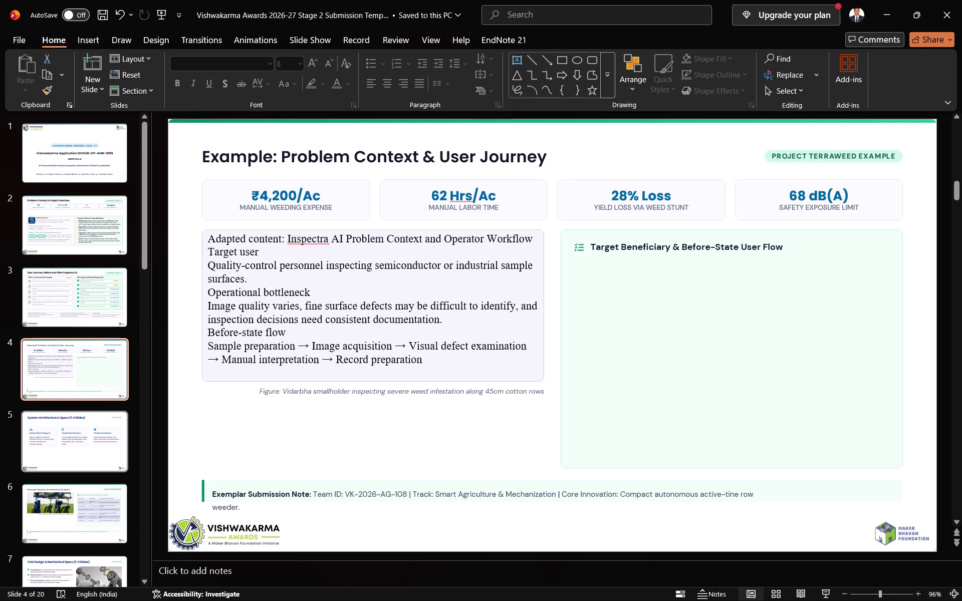
{"action": "left_click", "coordinate": [348, 393]}
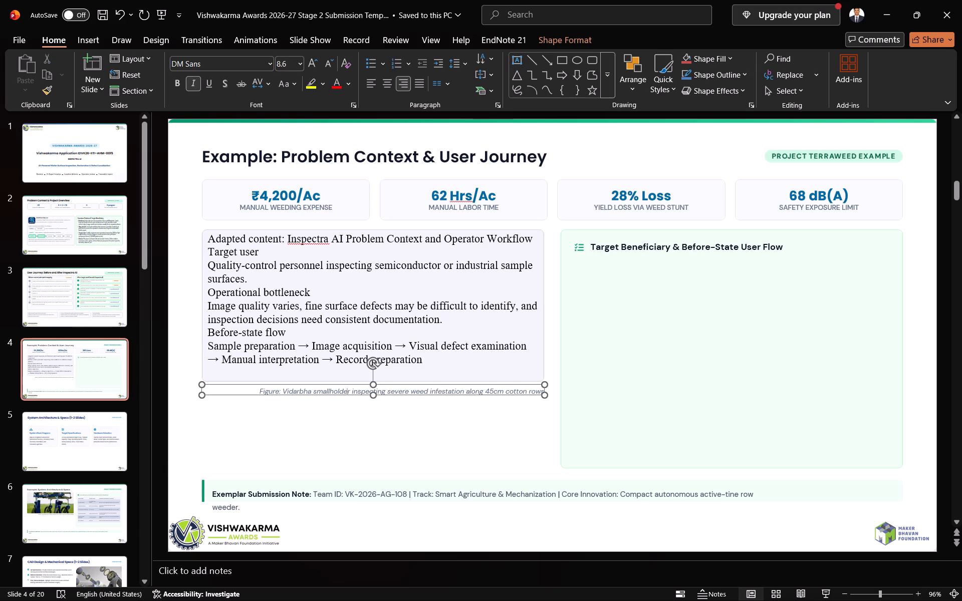
{"action": "left_click", "coordinate": [354, 380]}
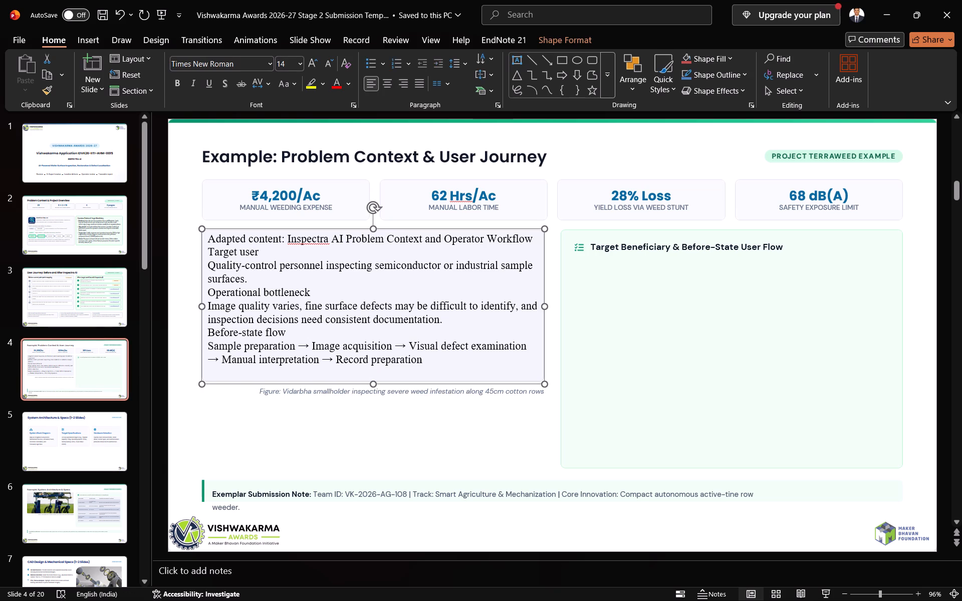
{"action": "left_click", "coordinate": [357, 396]}
{"action": "left_click", "coordinate": [351, 385]}
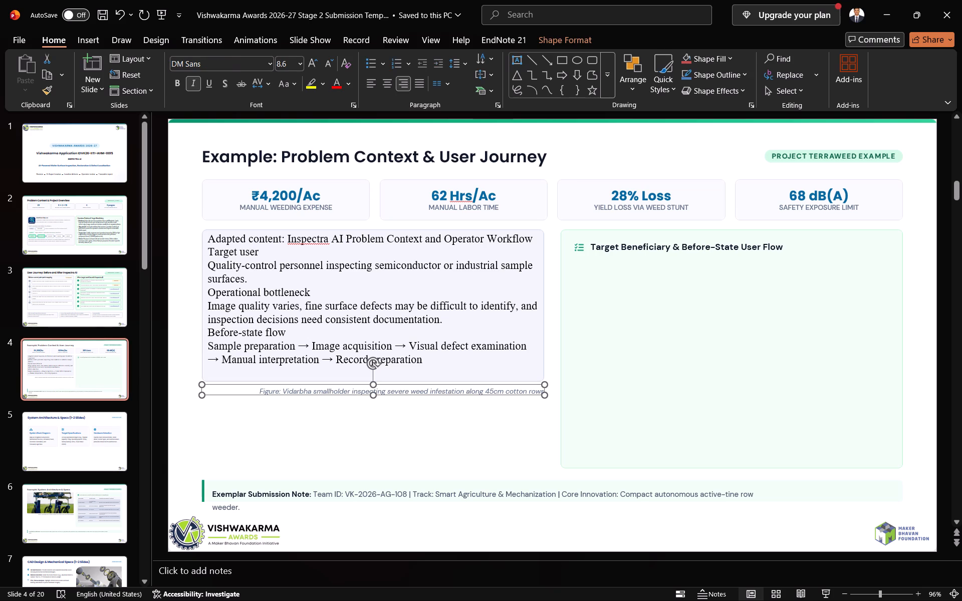
{"action": "key", "text": "Delete"}
{"action": "left_click", "coordinate": [375, 330]}
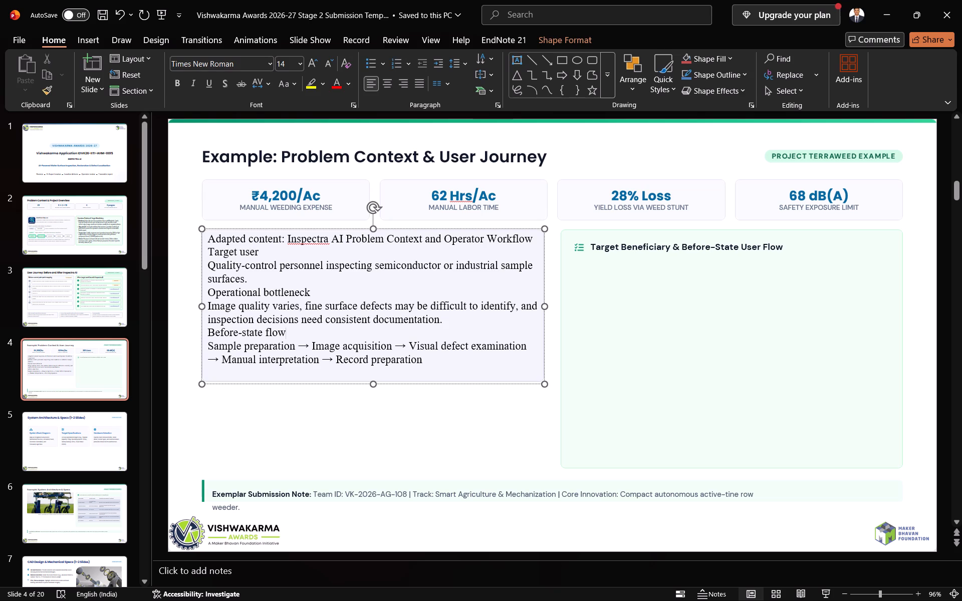
{"action": "left_click", "coordinate": [872, 0]}
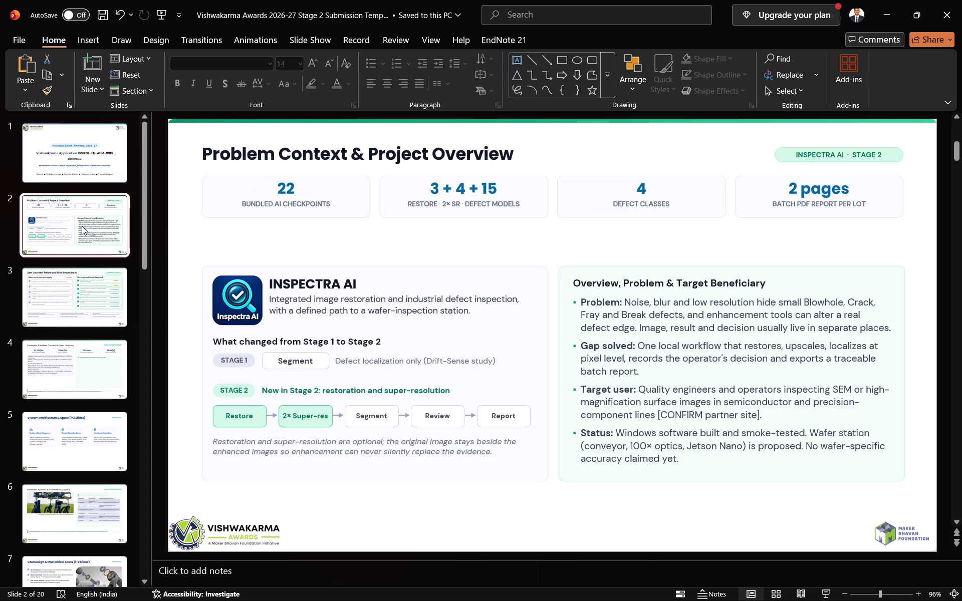
{"action": "left_click", "coordinate": [71, 301]}
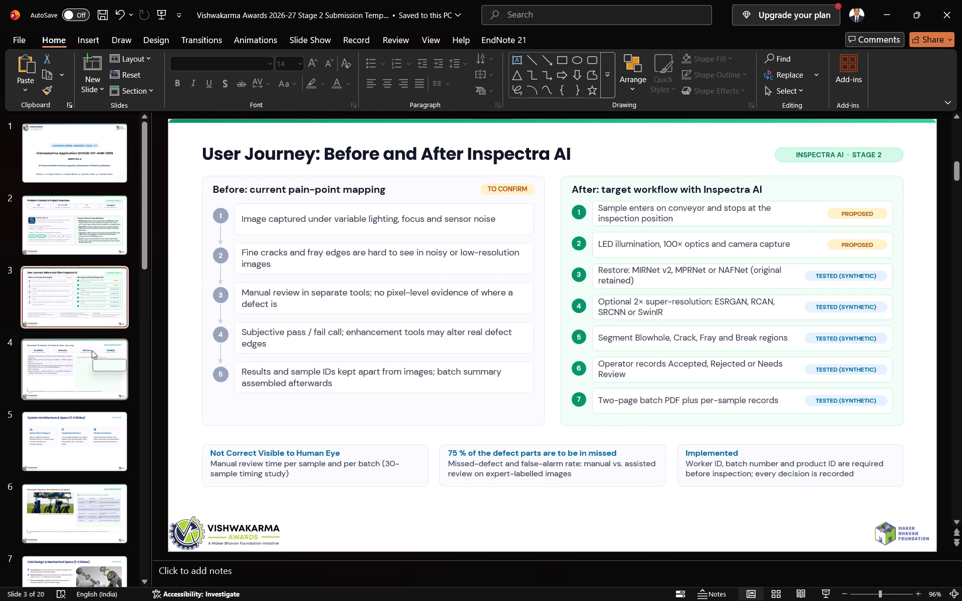
{"action": "left_click", "coordinate": [92, 350]}
{"action": "left_click", "coordinate": [666, 264]}
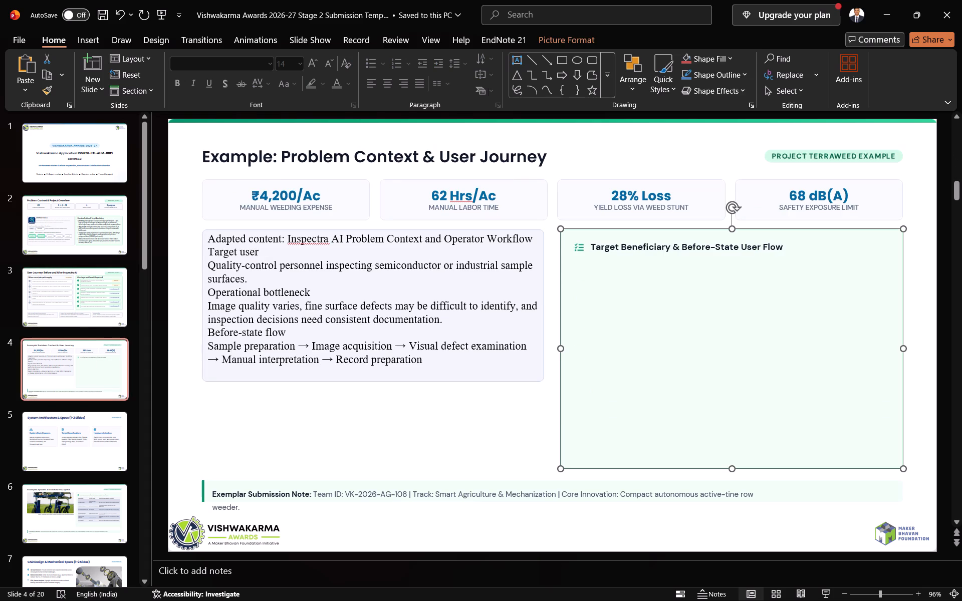
{"action": "left_click", "coordinate": [515, 57]}
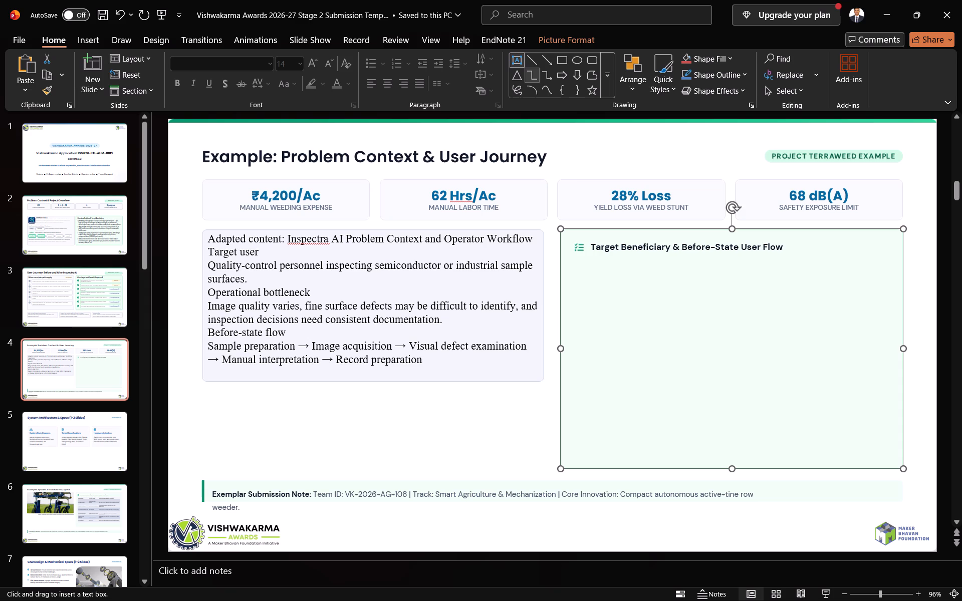
{"action": "left_click_drag", "start_coordinate": [567, 260], "coordinate": [898, 455]}
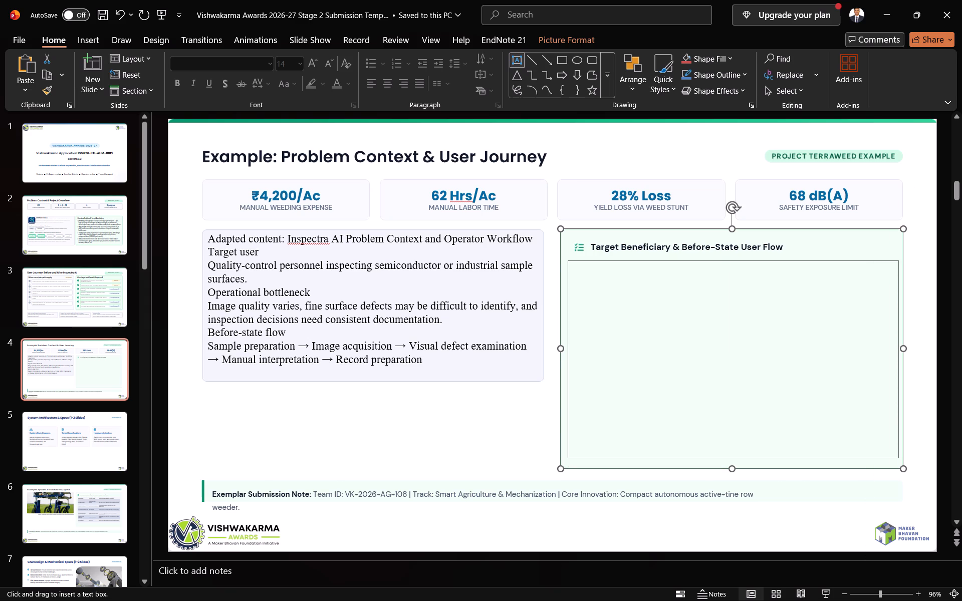
{"action": "left_click_drag", "start_coordinate": [898, 455], "coordinate": [896, 456]}
{"action": "key", "text": "ctrl+v"}
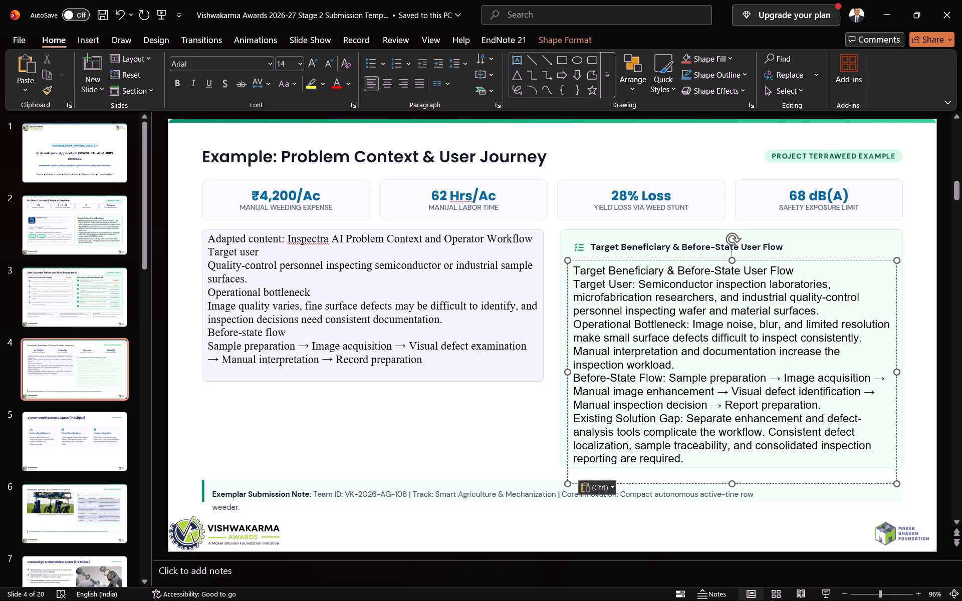
Set all the pasted text in the green card to Times New Roman.
{"action": "key", "text": "ctrl+a"}
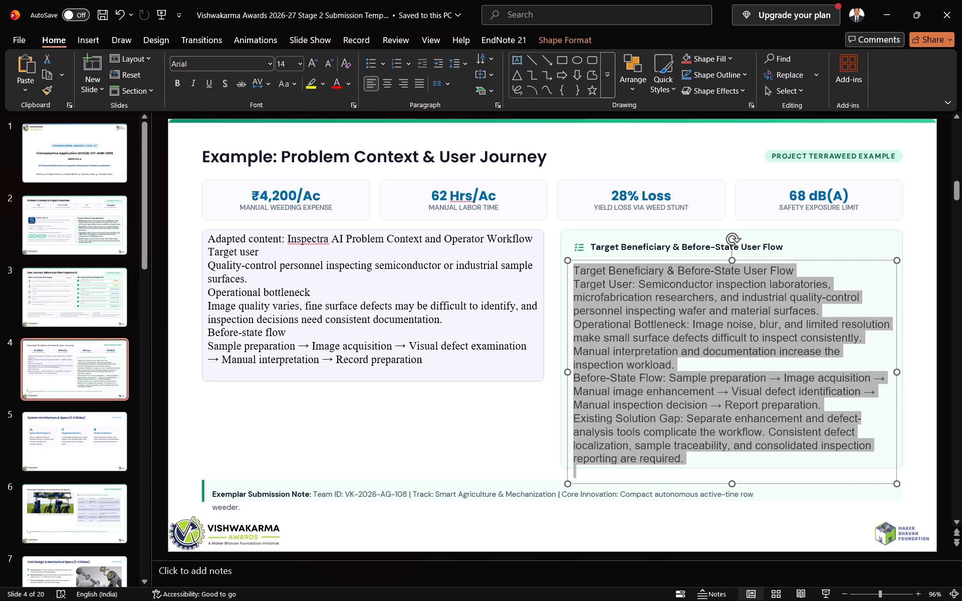
{"action": "left_click", "coordinate": [222, 62]}
{"action": "key", "text": "t"}
{"action": "key", "text": "i"}
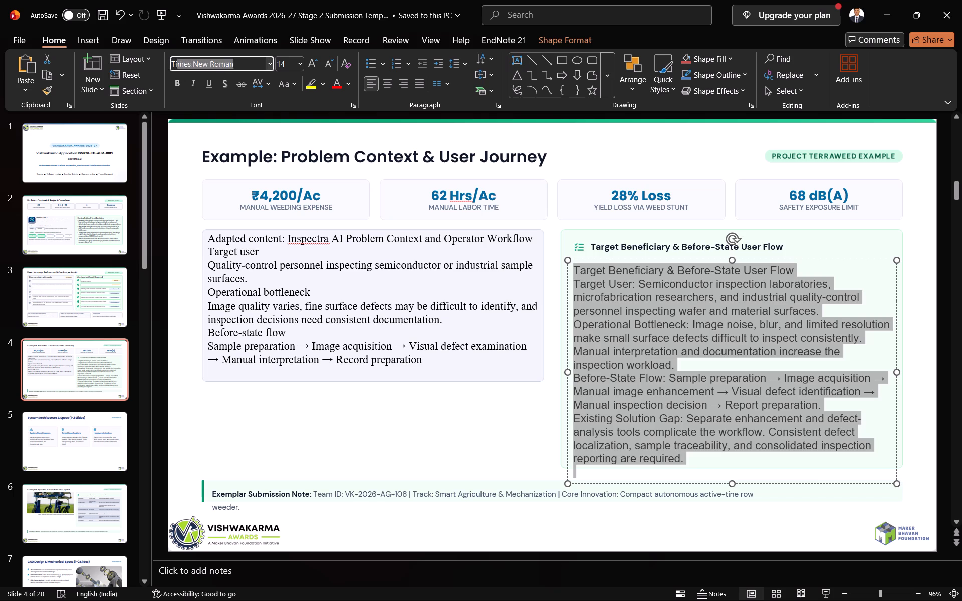
{"action": "key", "text": "Return"}
{"action": "left_click", "coordinate": [678, 308]}
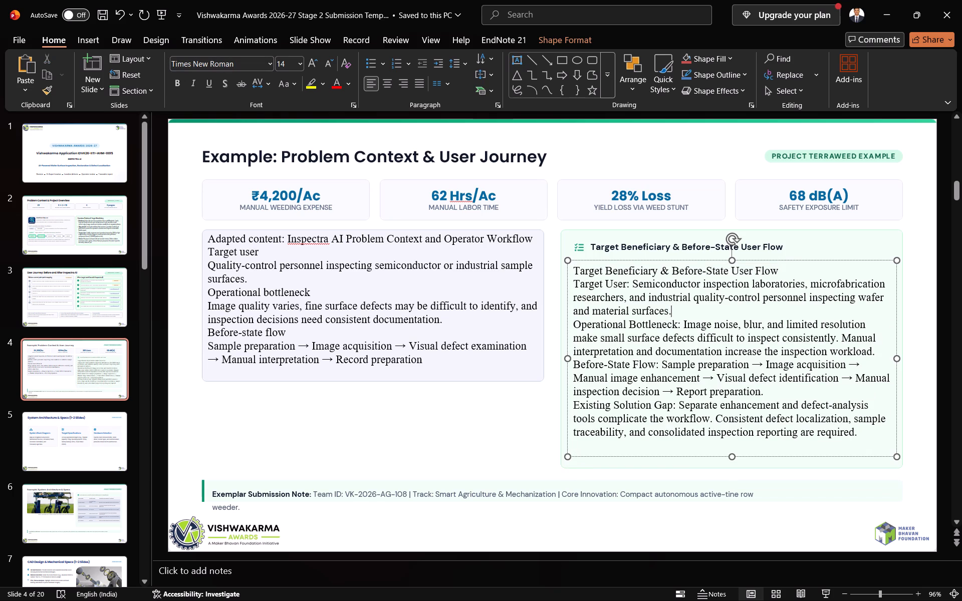
Delete the duplicate "Target Beneficiary & Before-State User Flow" line at the start of the pasted text.
{"action": "left_click_drag", "start_coordinate": [779, 268], "coordinate": [576, 270]}
{"action": "key", "text": "BackSpace"}
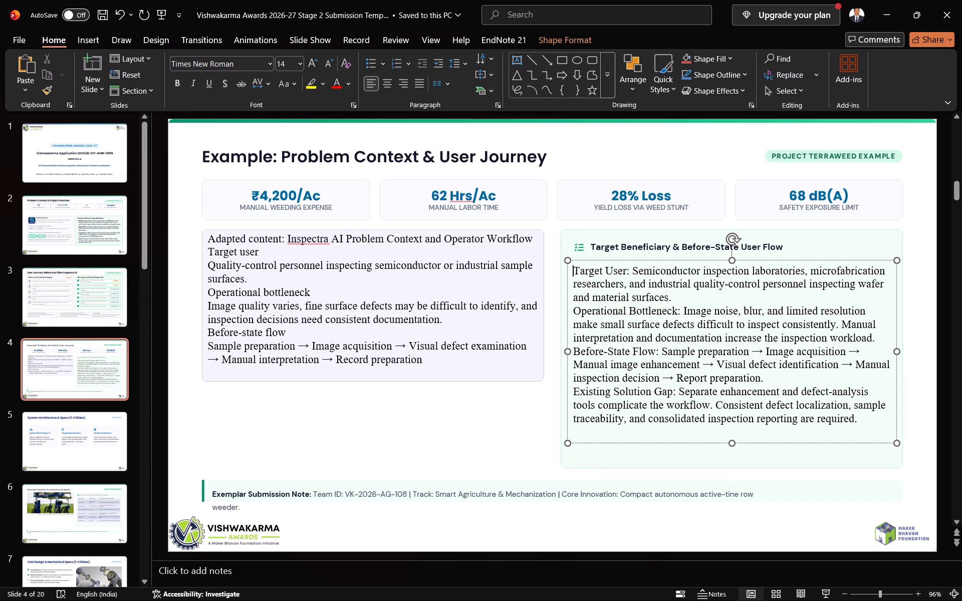
Bold the labels "Target User", "Operational Bottleneck:", "Before-State Flow:" and "Existing Solution Gap:" in the pasted text.
{"action": "left_click_drag", "start_coordinate": [626, 269], "coordinate": [555, 269]}
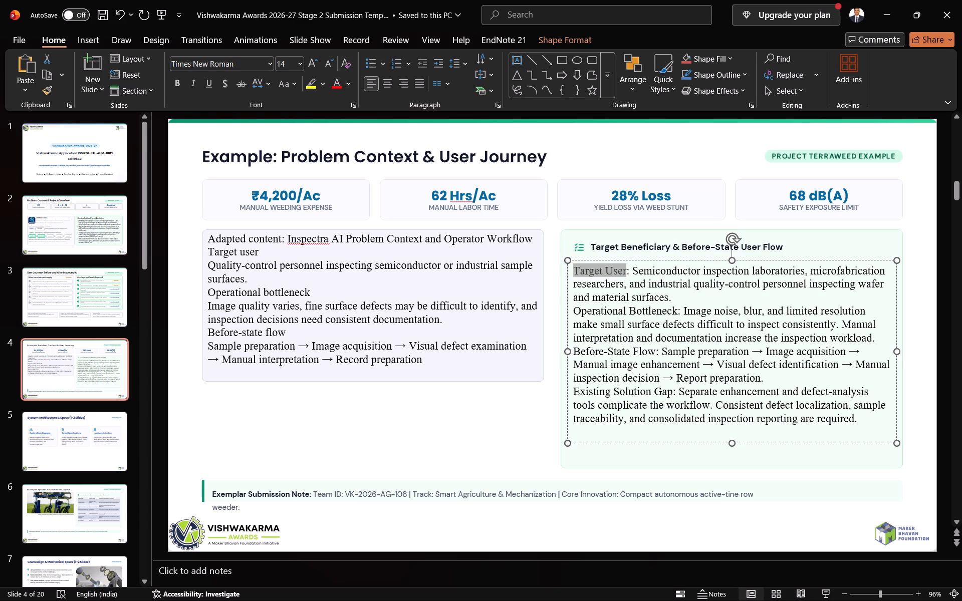
{"action": "key", "text": "ctrl+b"}
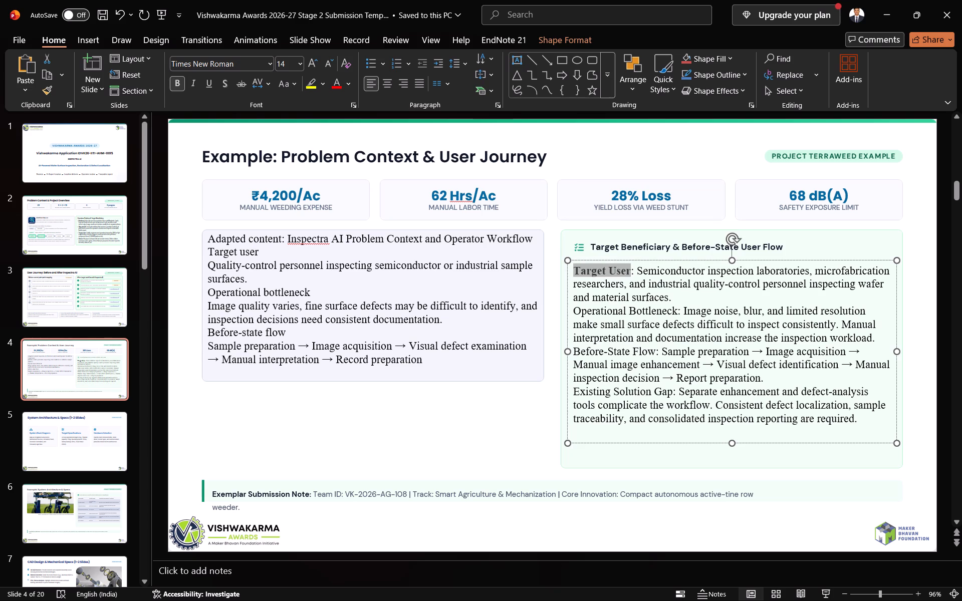
{"action": "left_click_drag", "start_coordinate": [679, 312], "coordinate": [578, 307]}
{"action": "key", "text": "ctrl+b"}
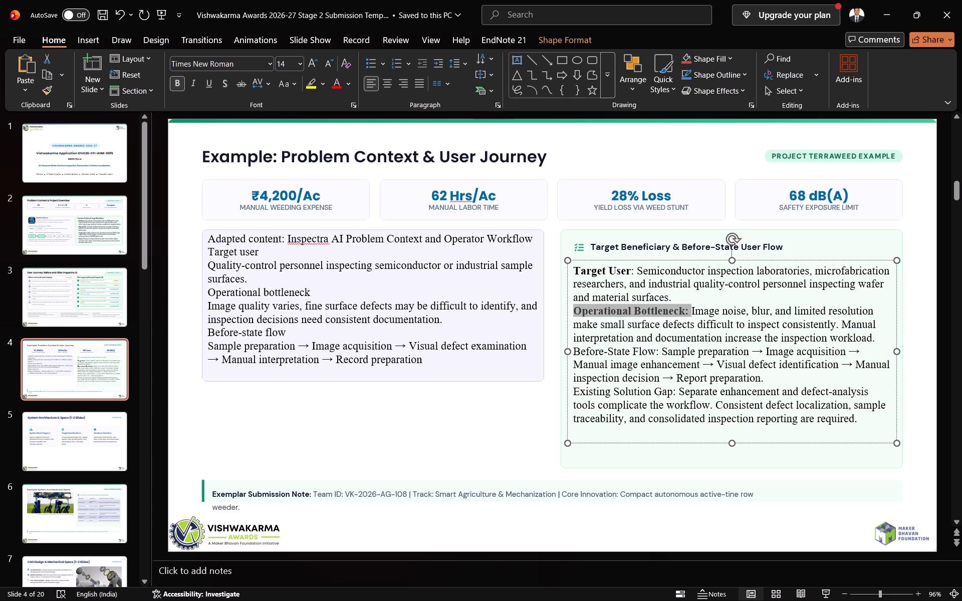
{"action": "left_click_drag", "start_coordinate": [596, 336], "coordinate": [586, 333]}
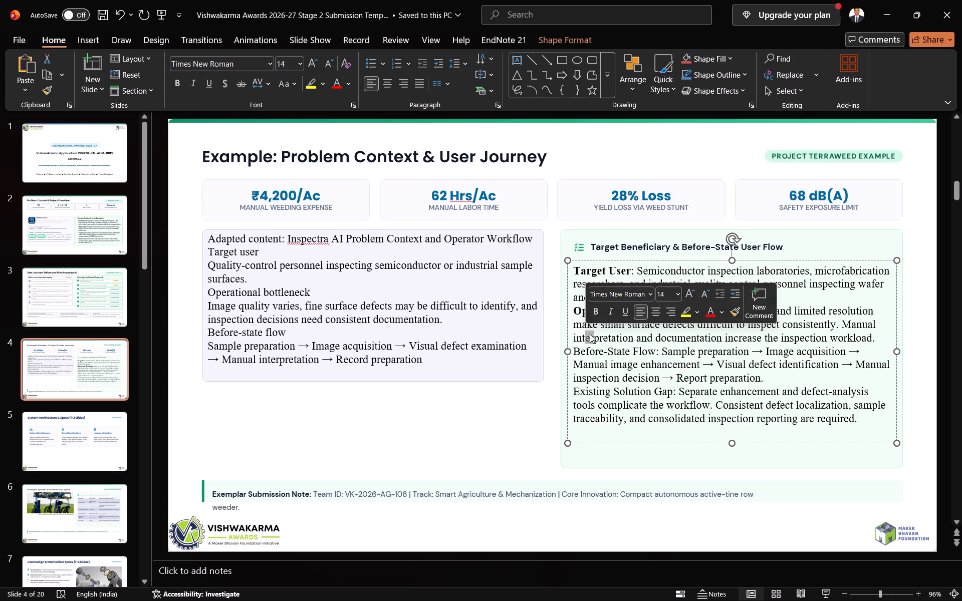
{"action": "left_click", "coordinate": [660, 351]}
{"action": "left_click_drag", "start_coordinate": [660, 351], "coordinate": [639, 345]}
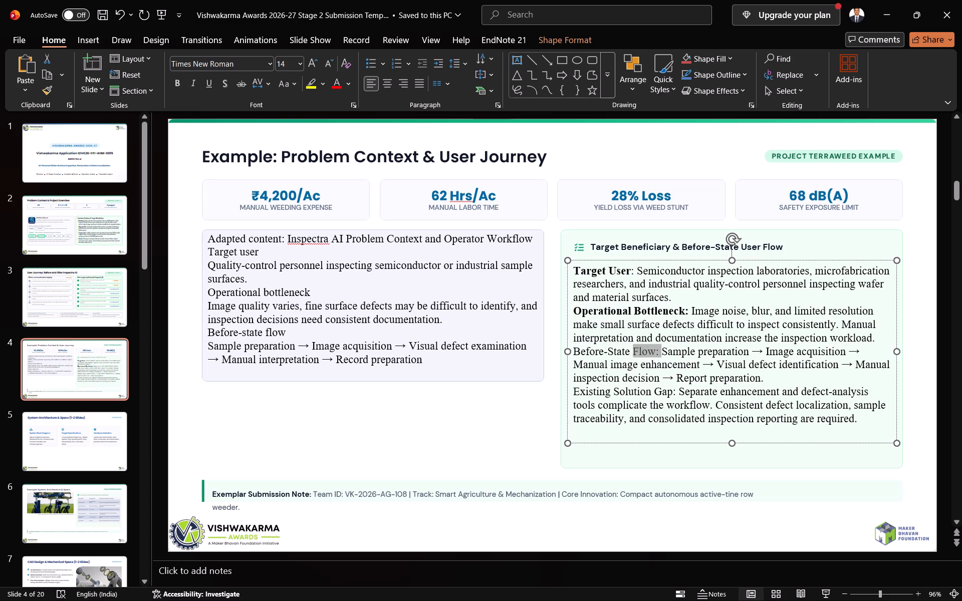
{"action": "left_click_drag", "start_coordinate": [639, 345], "coordinate": [563, 352]}
{"action": "key", "text": "ctrl+b"}
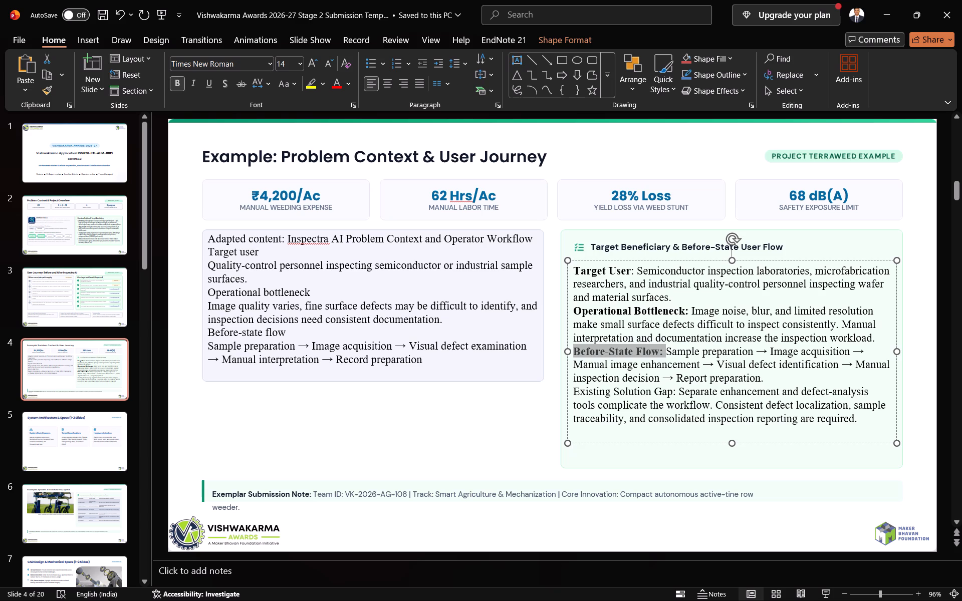
{"action": "left_click_drag", "start_coordinate": [677, 392], "coordinate": [584, 388]}
{"action": "key", "text": "ctrl+b"}
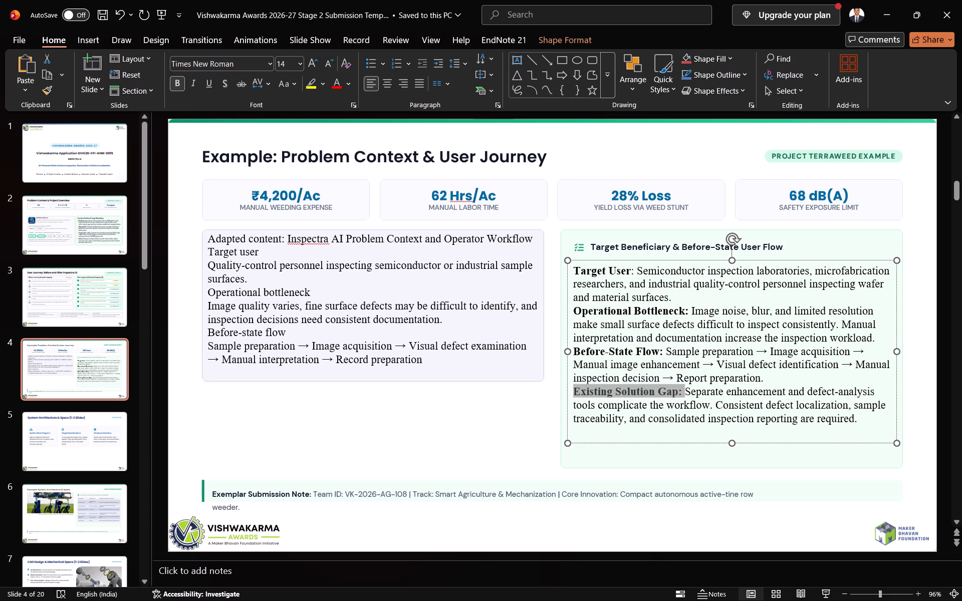
Nudge the green card's background slightly towards the text card beside it, then deselect it.
{"action": "left_click", "coordinate": [735, 451]}
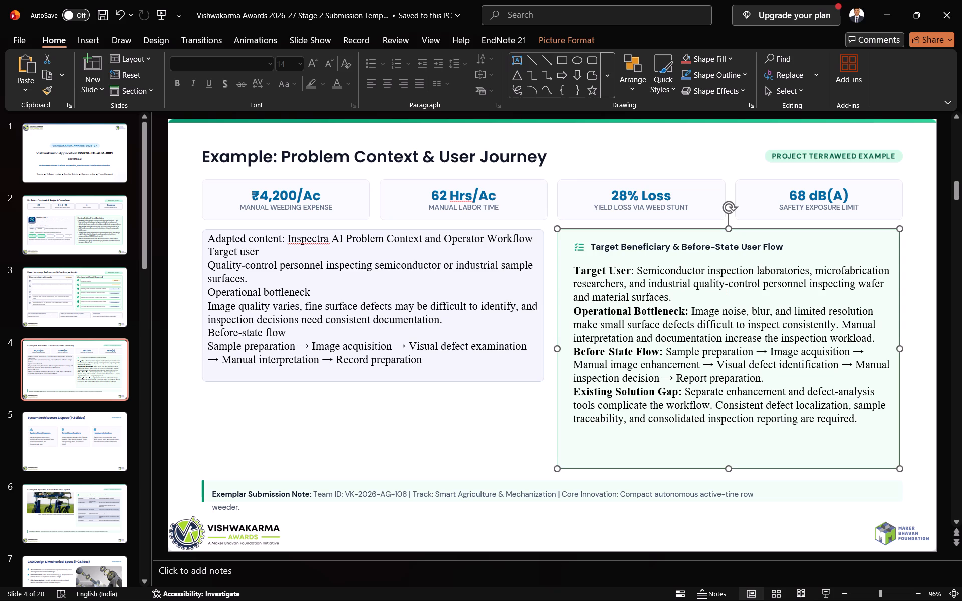
{"action": "left_click", "coordinate": [538, 449]}
Insert two blank lines between the "Before-State Flow" and "Existing Solution Gap" paragraphs.
{"action": "left_click", "coordinate": [769, 382]}
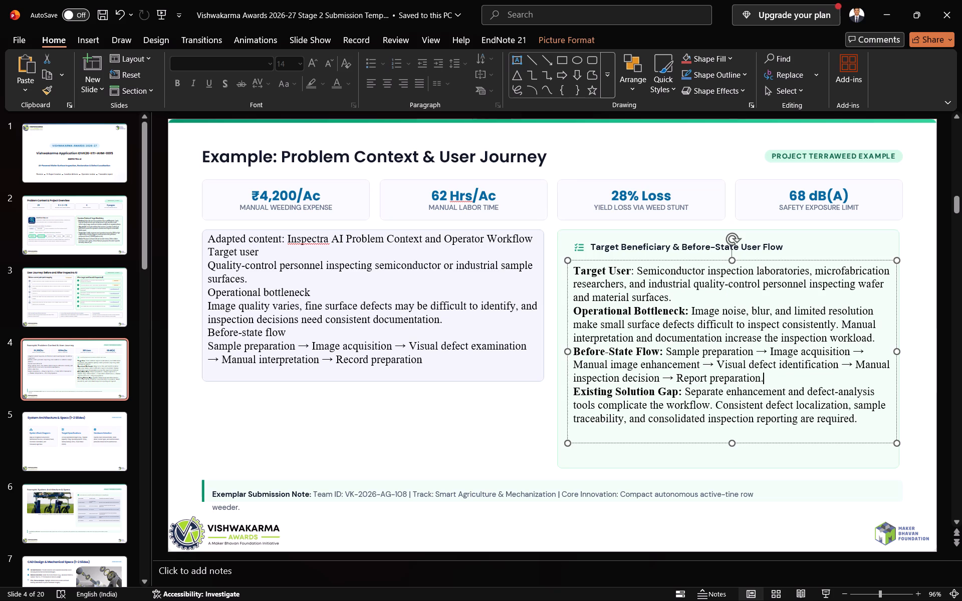
{"action": "key", "text": "Return"}
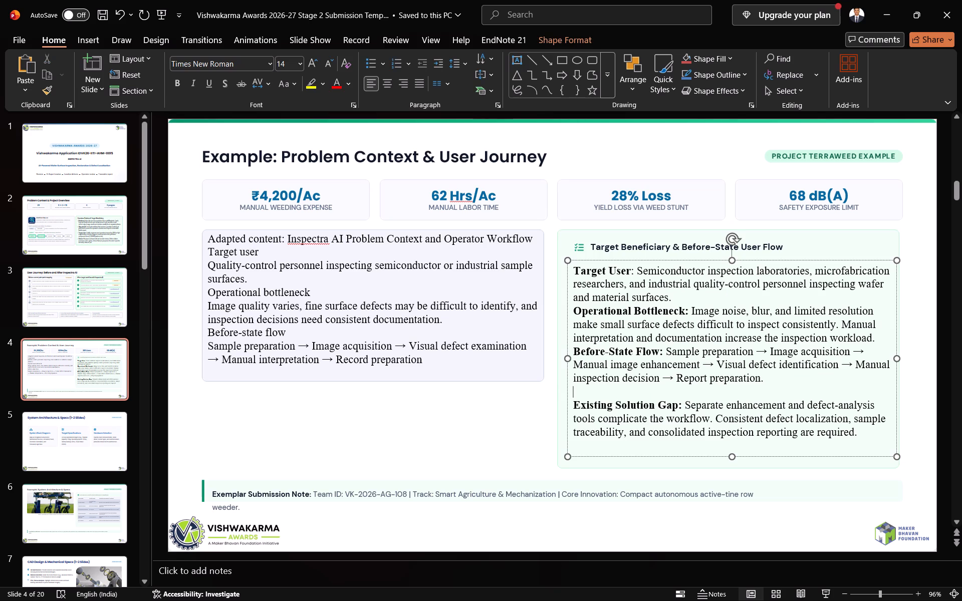
{"action": "key", "text": "Return"}
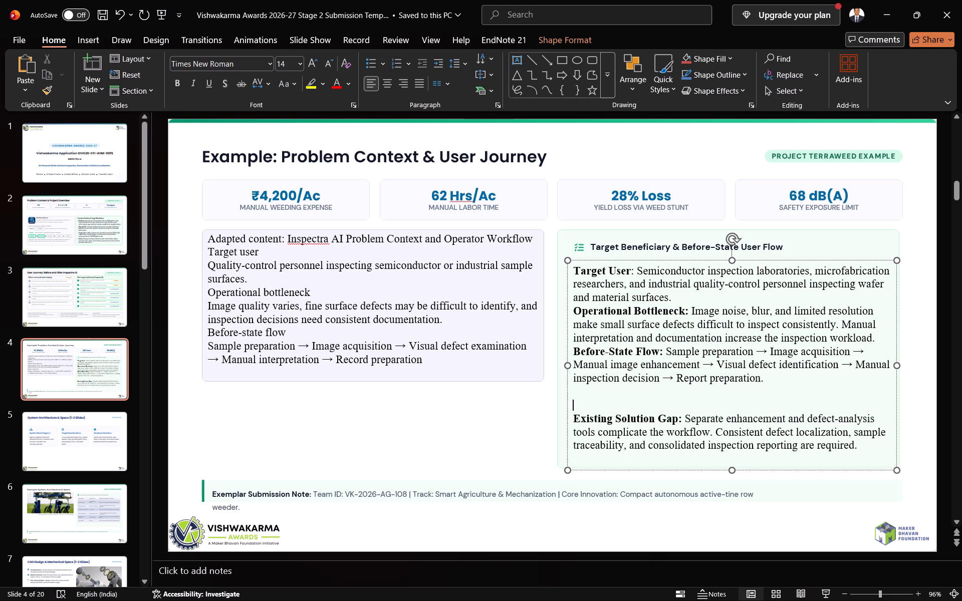
Undo the extra blank line before "Existing Solution Gap" and insert one blank line before "Before-State Flow" and before "Operational Bottleneck".
{"action": "key", "text": "ctrl+z"}
{"action": "left_click", "coordinate": [881, 337]}
{"action": "key", "text": "Return"}
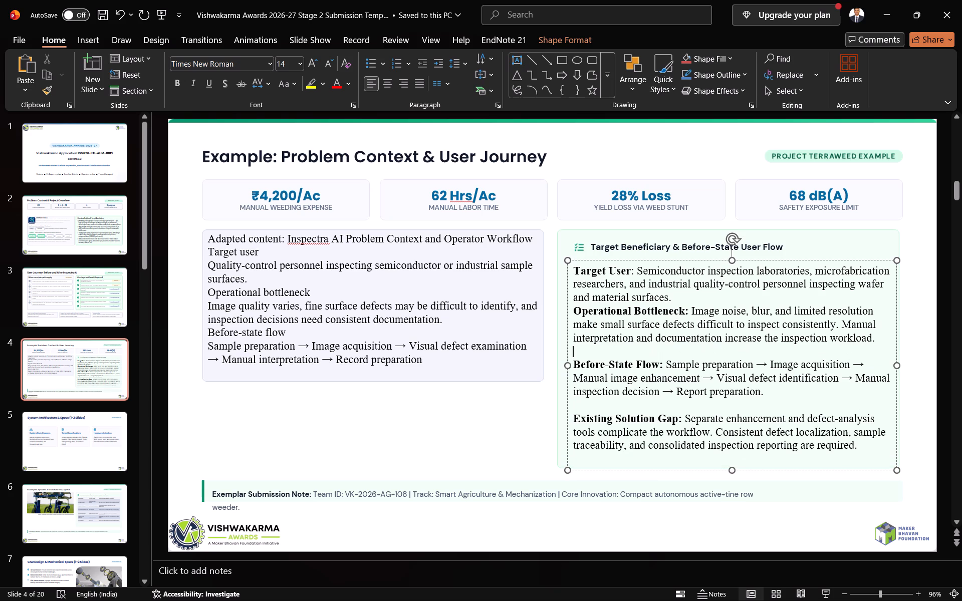
{"action": "left_click", "coordinate": [693, 295]}
{"action": "key", "text": "Return"}
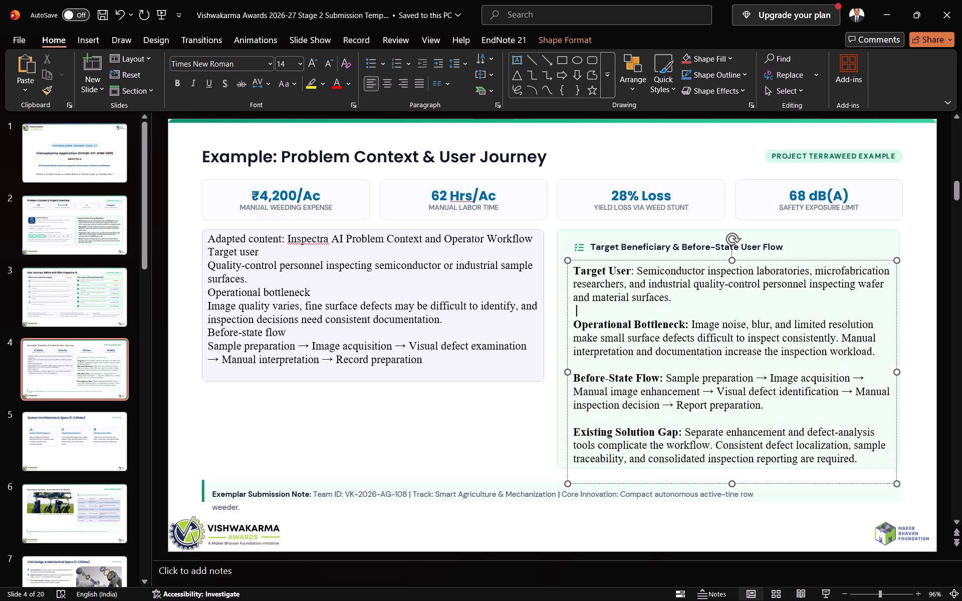
{"action": "left_click", "coordinate": [509, 402]}
Move the pasted text box up slightly so it sits just below the green card's heading, inside the card.
{"action": "left_click", "coordinate": [674, 324]}
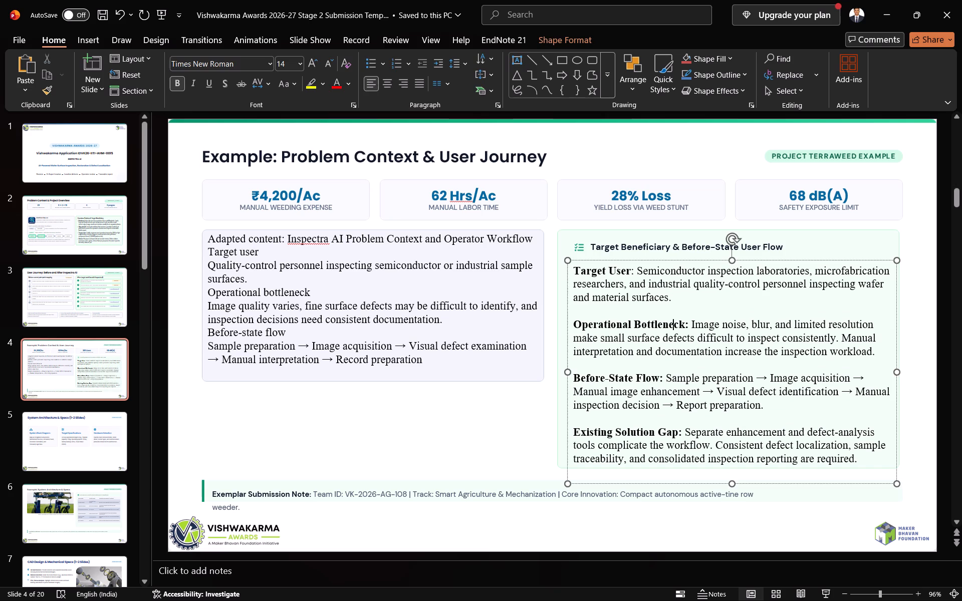
{"action": "left_click_drag", "start_coordinate": [656, 259], "coordinate": [654, 251]}
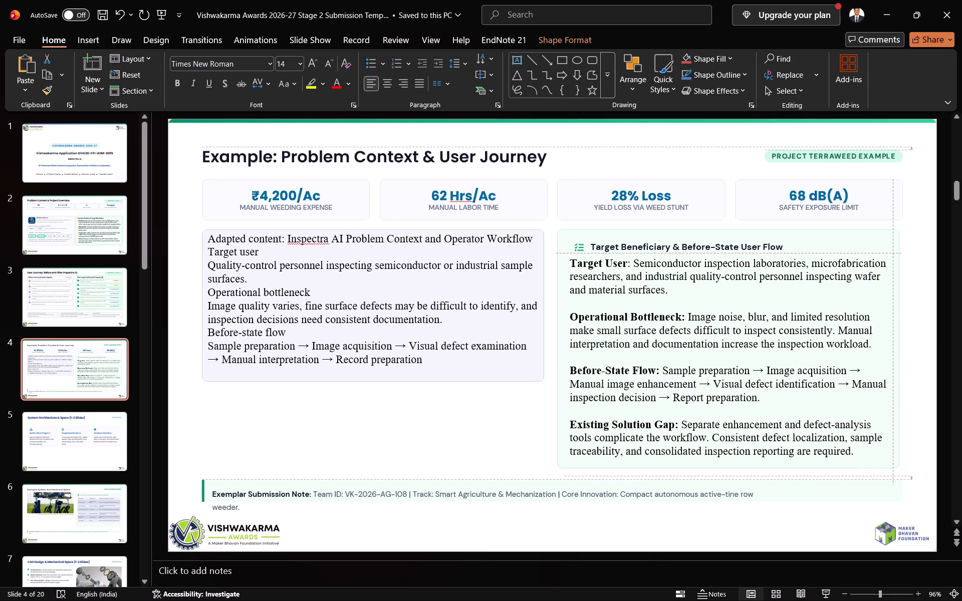
{"action": "left_click_drag", "start_coordinate": [654, 251], "coordinate": [656, 251]}
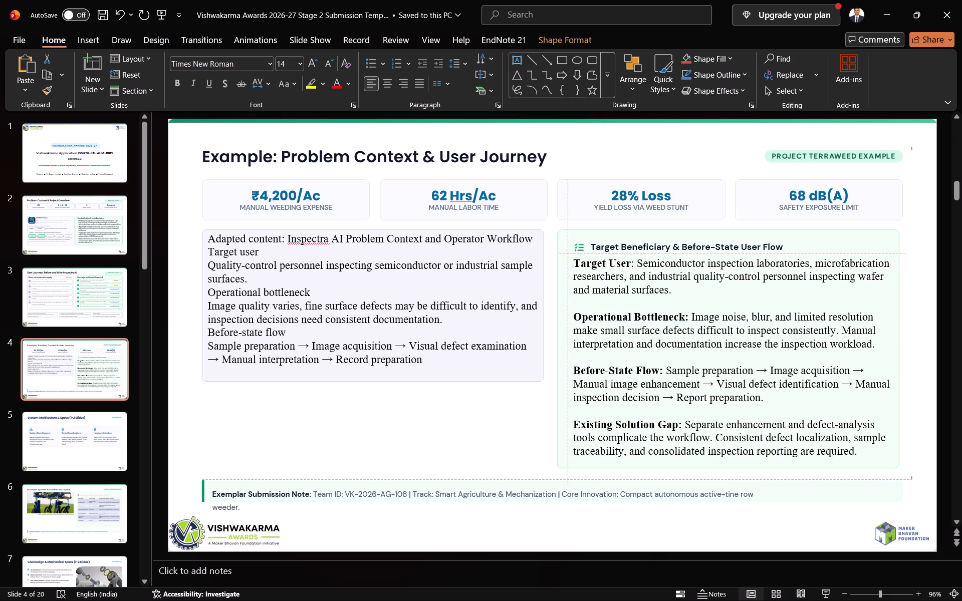
{"action": "left_click_drag", "start_coordinate": [656, 251], "coordinate": [656, 251]}
{"action": "left_click", "coordinate": [509, 432]}
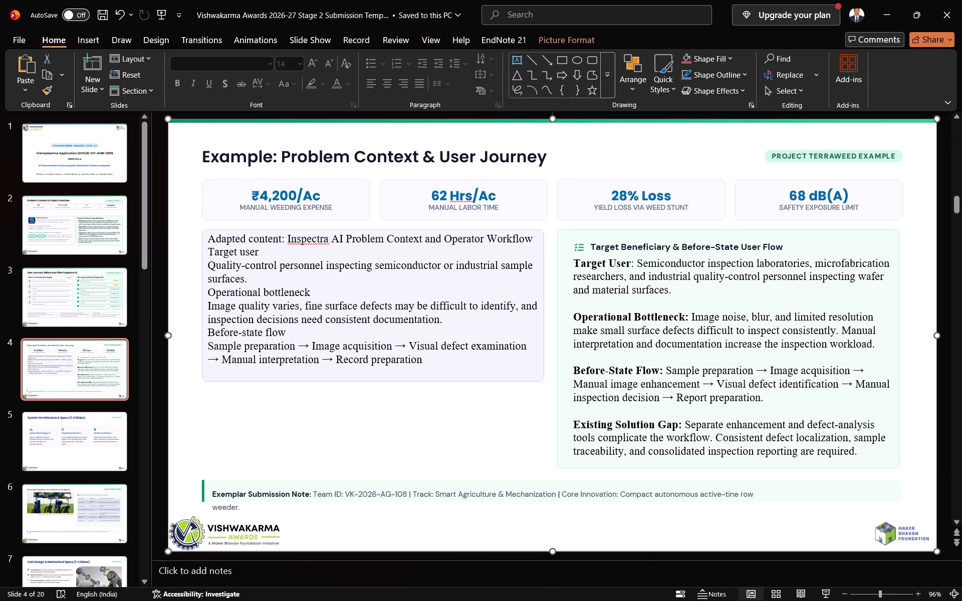
Look over the System Architecture & Specs guideline and example on slides 5 and 6, and return to slide 4.
{"action": "left_click", "coordinate": [109, 457]}
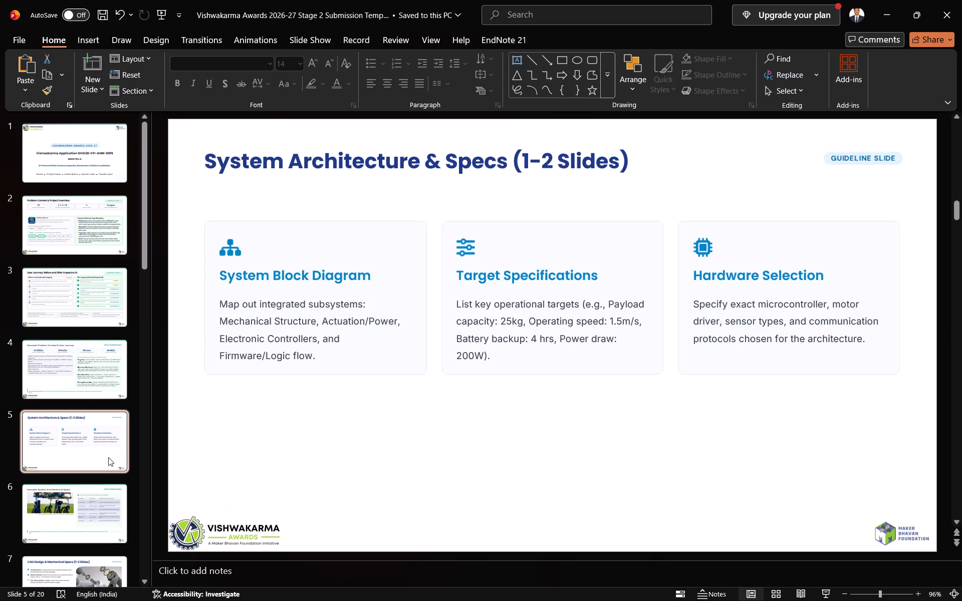
{"action": "left_click", "coordinate": [90, 508]}
{"action": "left_click", "coordinate": [78, 401]}
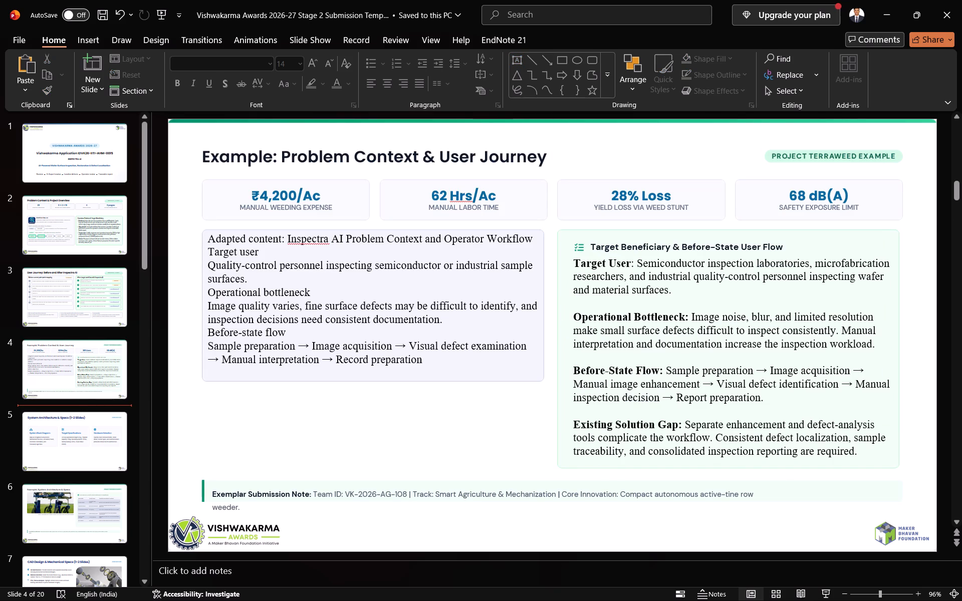
{"action": "left_click_drag", "start_coordinate": [449, 493], "coordinate": [523, 494]}
{"action": "left_click", "coordinate": [650, 515]}
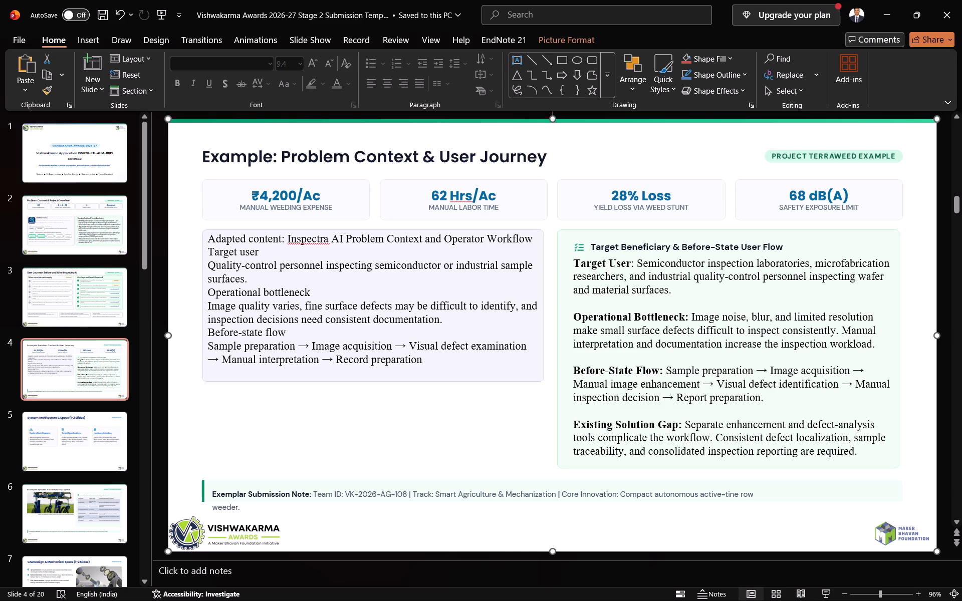
{"action": "left_click", "coordinate": [54, 524]}
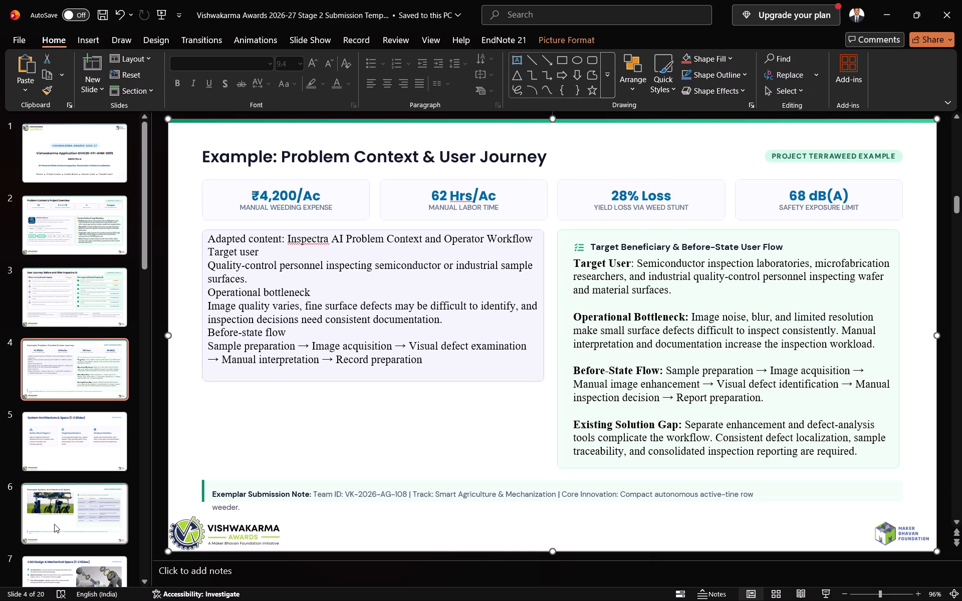
{"action": "scroll", "coordinate": [54, 524], "scroll_direction": "down", "scroll_amount": 3}
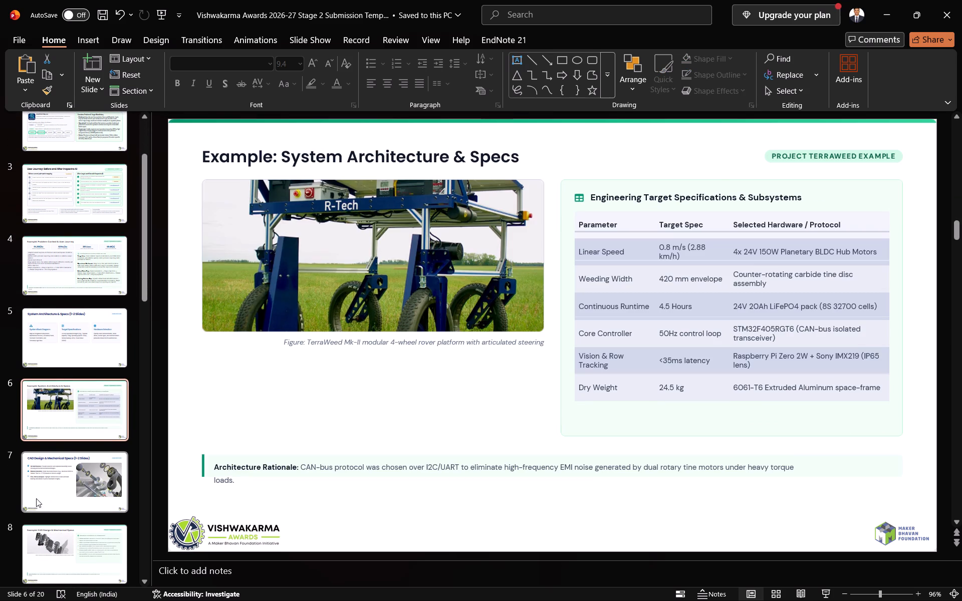
{"action": "left_click", "coordinate": [43, 497]}
{"action": "left_click", "coordinate": [81, 395]}
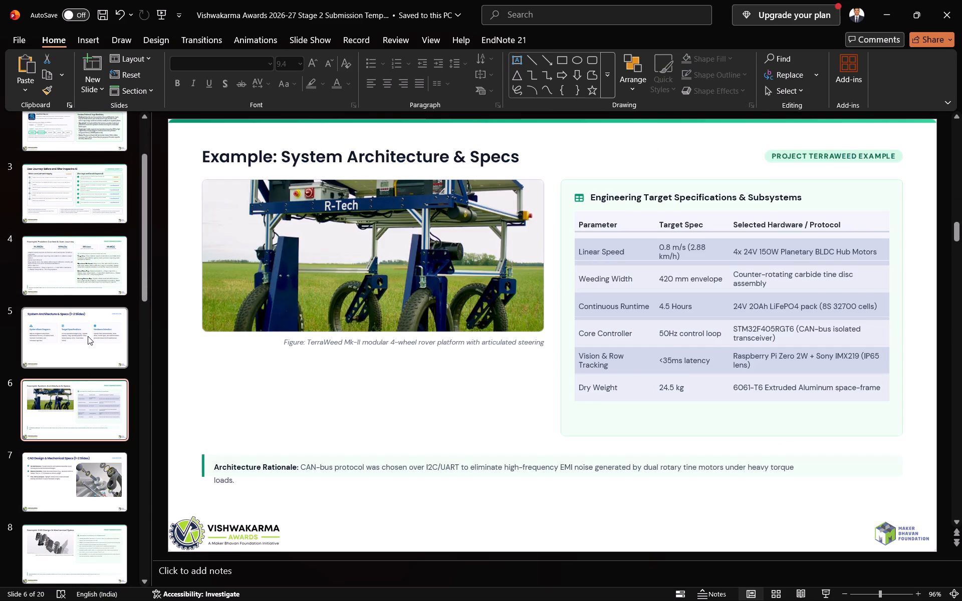
{"action": "left_click", "coordinate": [85, 269]}
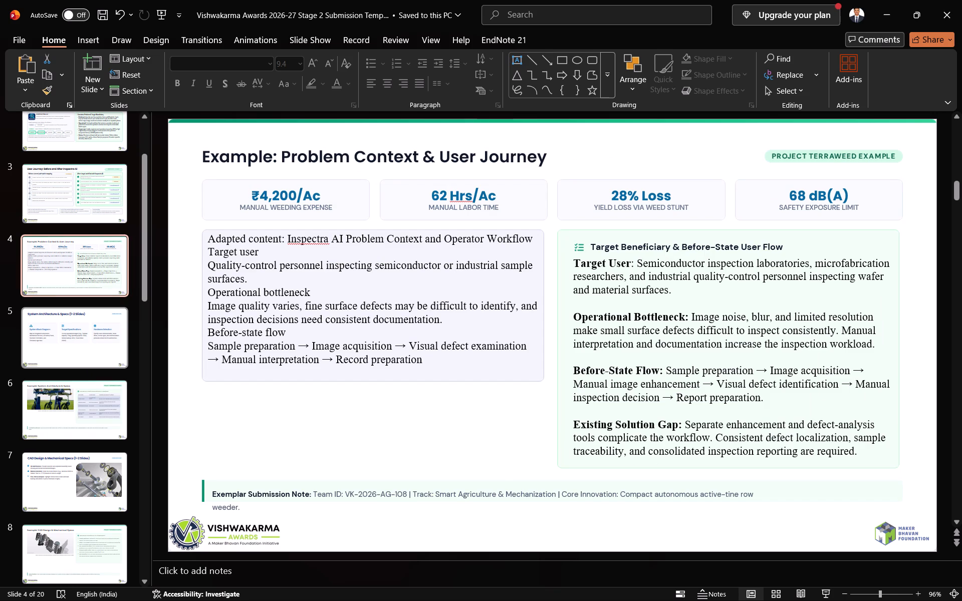
Widen the "Exemplar Submission Note" text box almost to the end of its bar so the note fits on one line.
{"action": "left_click", "coordinate": [356, 490]}
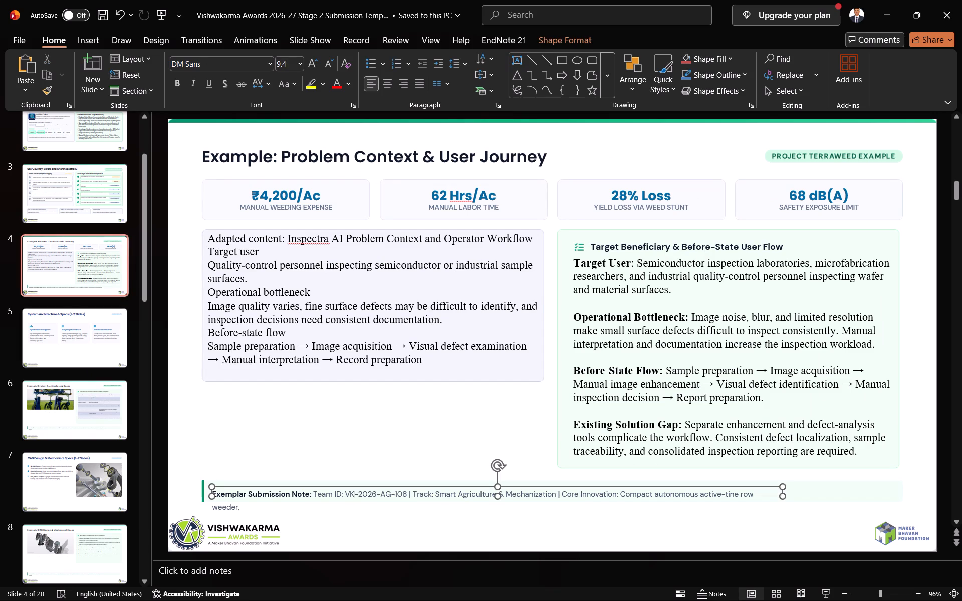
{"action": "left_click_drag", "start_coordinate": [784, 497], "coordinate": [900, 498]}
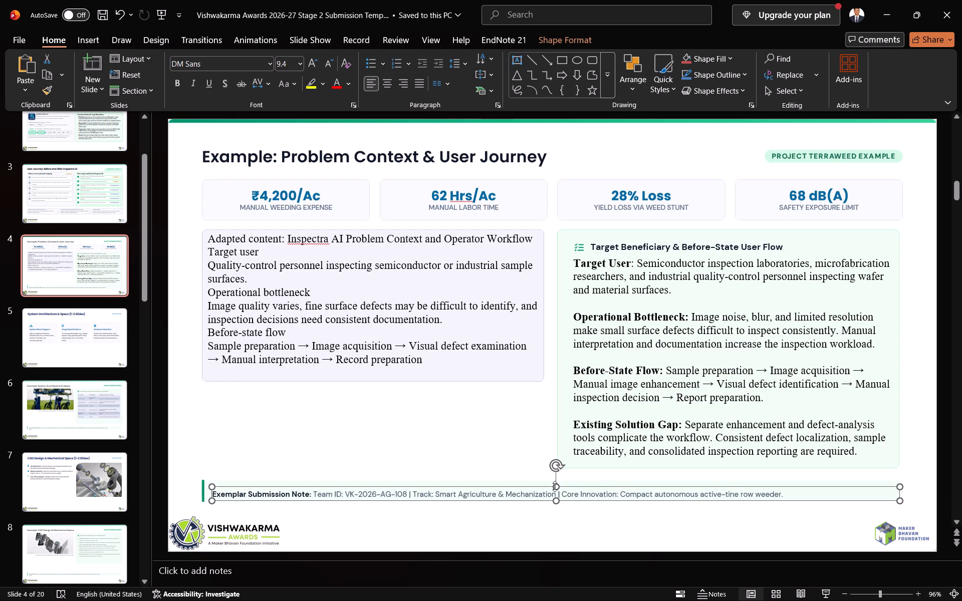
Nudge the "Exemplar Submission Note" text up slightly to centre it vertically in its bar, and deselect it.
{"action": "left_click_drag", "start_coordinate": [555, 486], "coordinate": [554, 482]}
{"action": "left_click", "coordinate": [417, 514]}
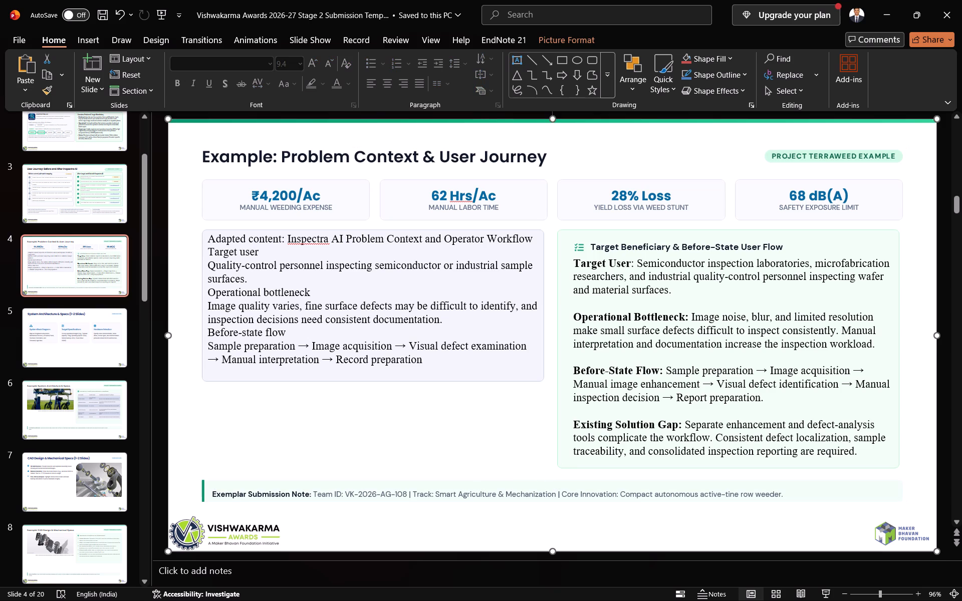
{"action": "left_click", "coordinate": [417, 491]}
{"action": "left_click", "coordinate": [401, 485]}
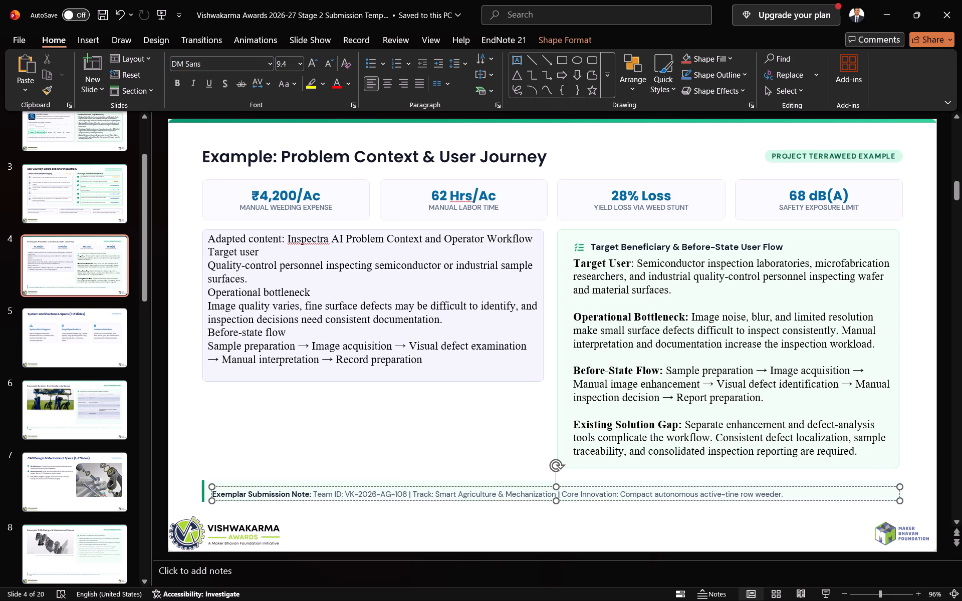
{"action": "left_click", "coordinate": [401, 483]}
{"action": "left_click", "coordinate": [398, 493]}
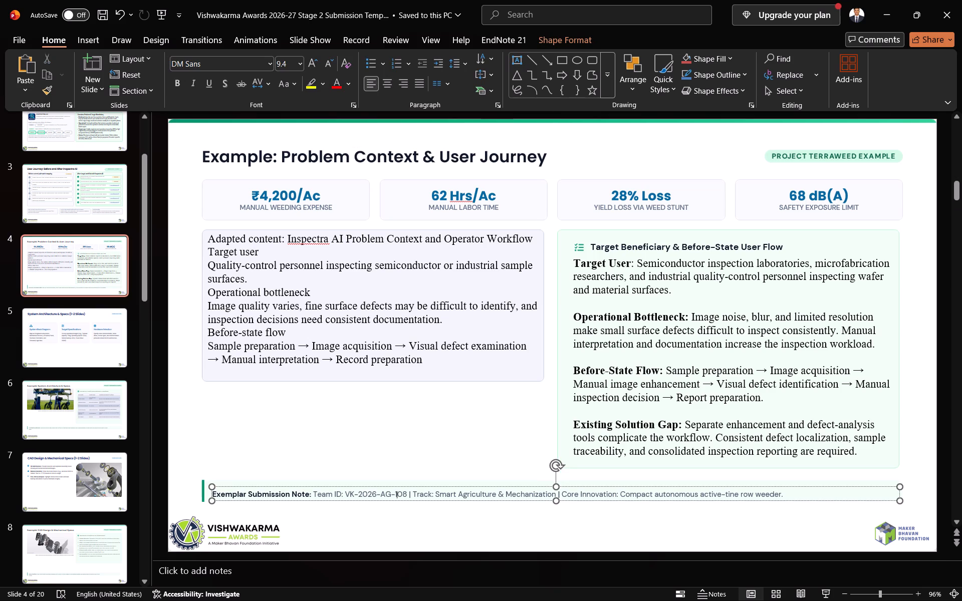
{"action": "left_click", "coordinate": [402, 486]}
{"action": "left_click", "coordinate": [402, 486]}
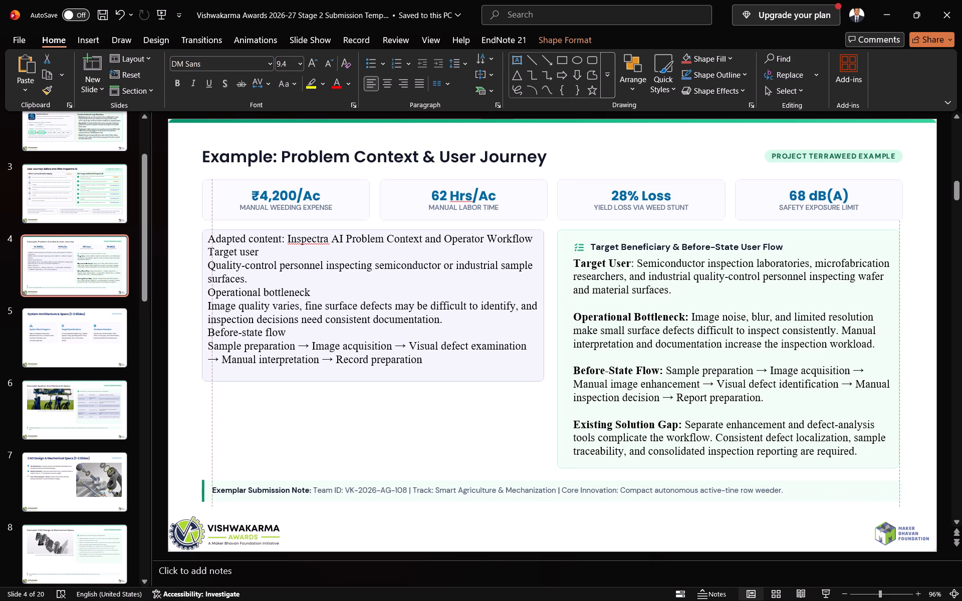
{"action": "left_click", "coordinate": [411, 514]}
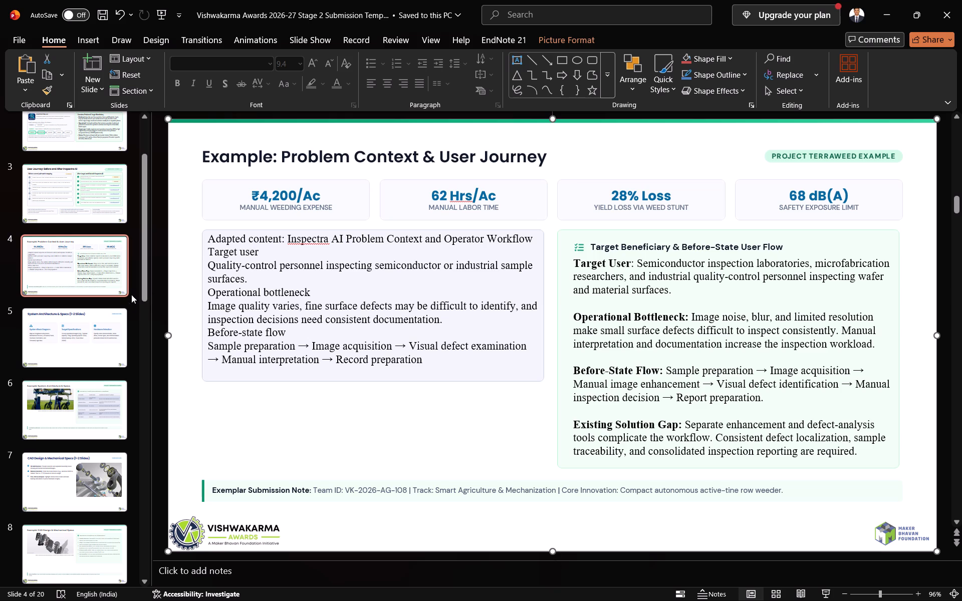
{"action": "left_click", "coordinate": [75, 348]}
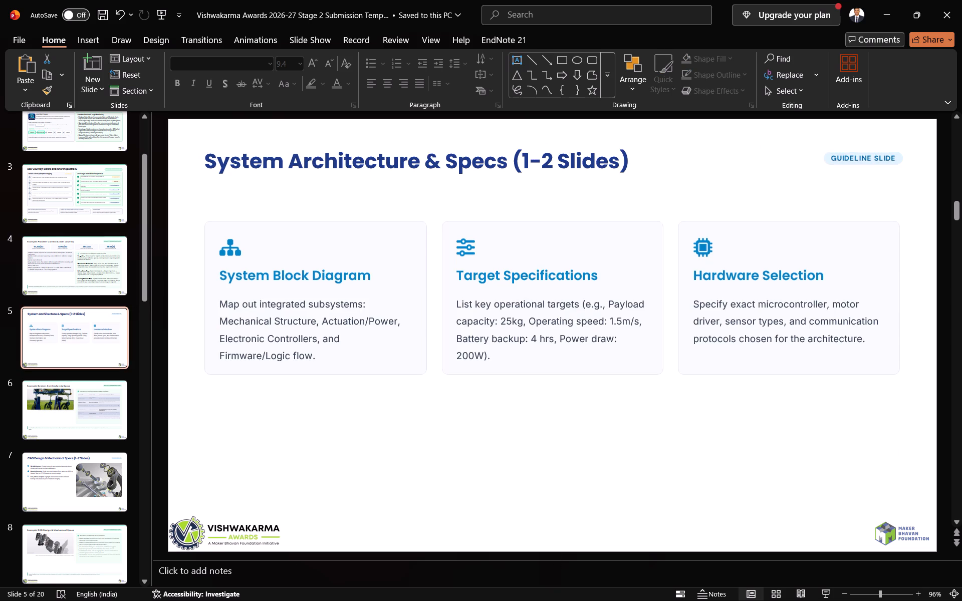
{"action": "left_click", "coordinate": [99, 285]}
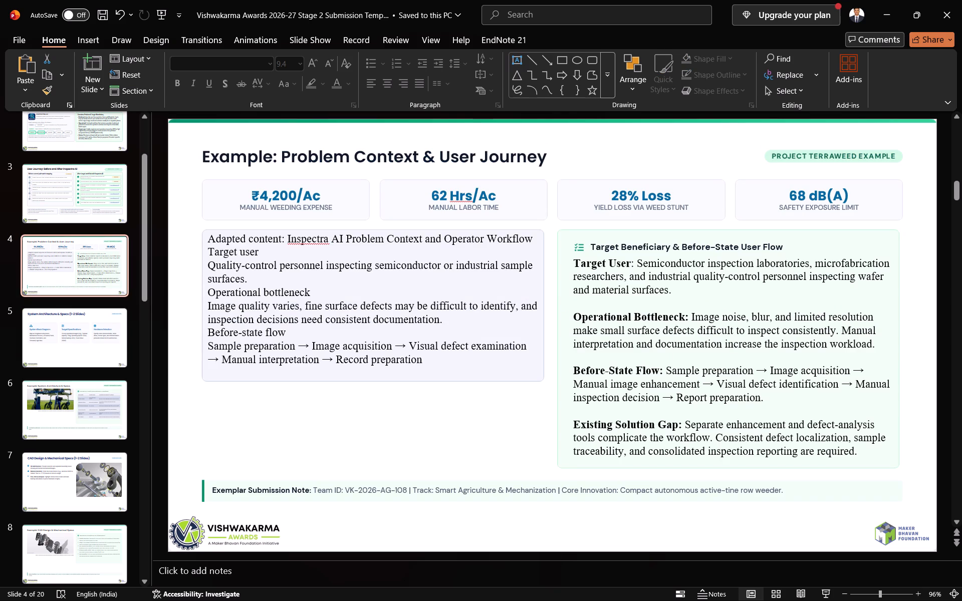
Narrow the "Adapted content" text box so its text wraps with a margin inside the lavender card.
{"action": "left_click", "coordinate": [467, 374]}
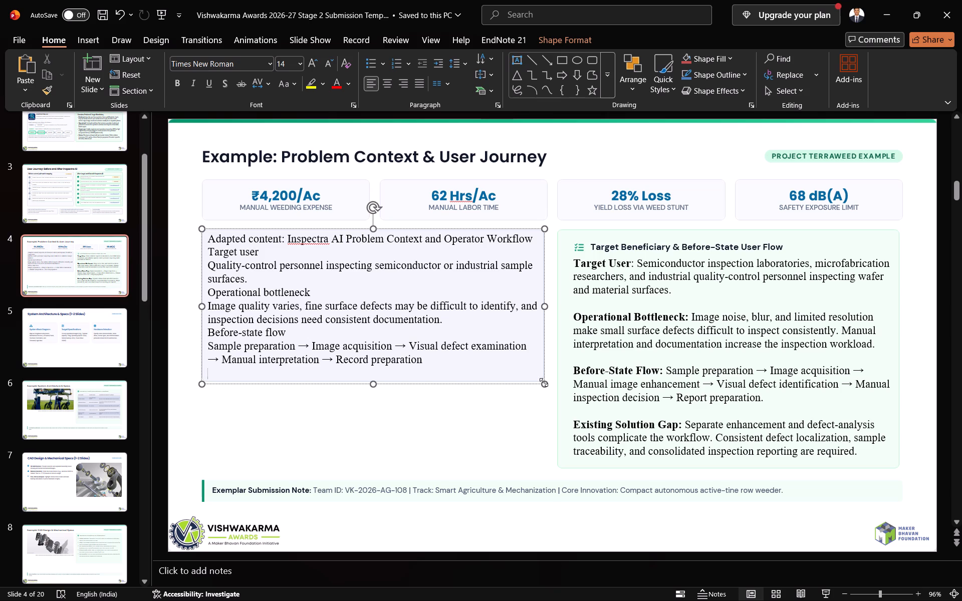
{"action": "left_click_drag", "start_coordinate": [544, 382], "coordinate": [550, 467]}
{"action": "left_click", "coordinate": [428, 369]}
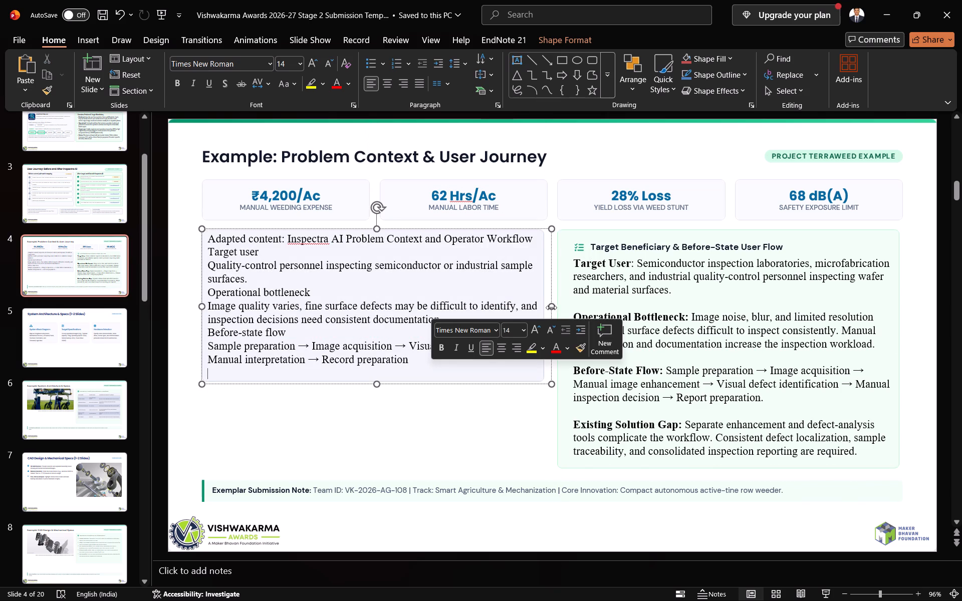
{"action": "left_click_drag", "start_coordinate": [551, 308], "coordinate": [516, 300]}
Extend the lavender card's background downward to align its bottom edge with the green card's.
{"action": "left_click", "coordinate": [541, 323]}
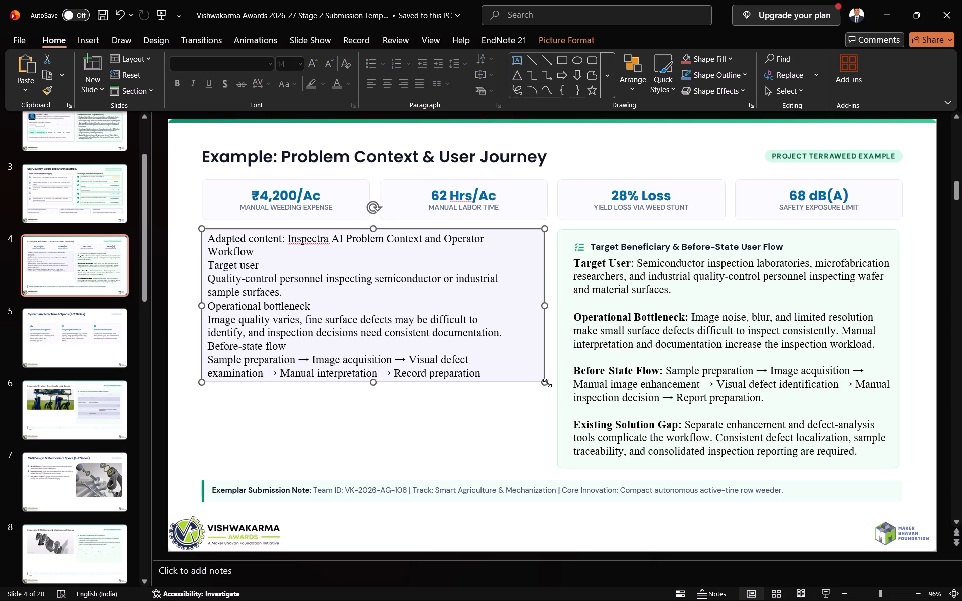
{"action": "left_click_drag", "start_coordinate": [546, 384], "coordinate": [544, 459]}
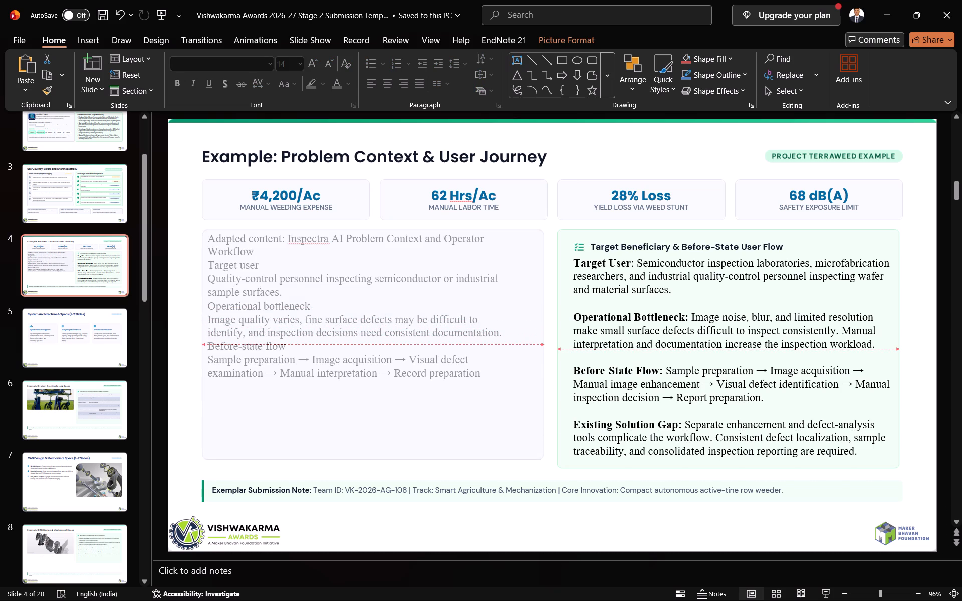
{"action": "left_click_drag", "start_coordinate": [544, 459], "coordinate": [545, 469]}
Bold the "Target user" label and the "Adapted content: Inspectra AI Problem Context and Operator Workflow" heading in the lavender card.
{"action": "left_click", "coordinate": [453, 346]}
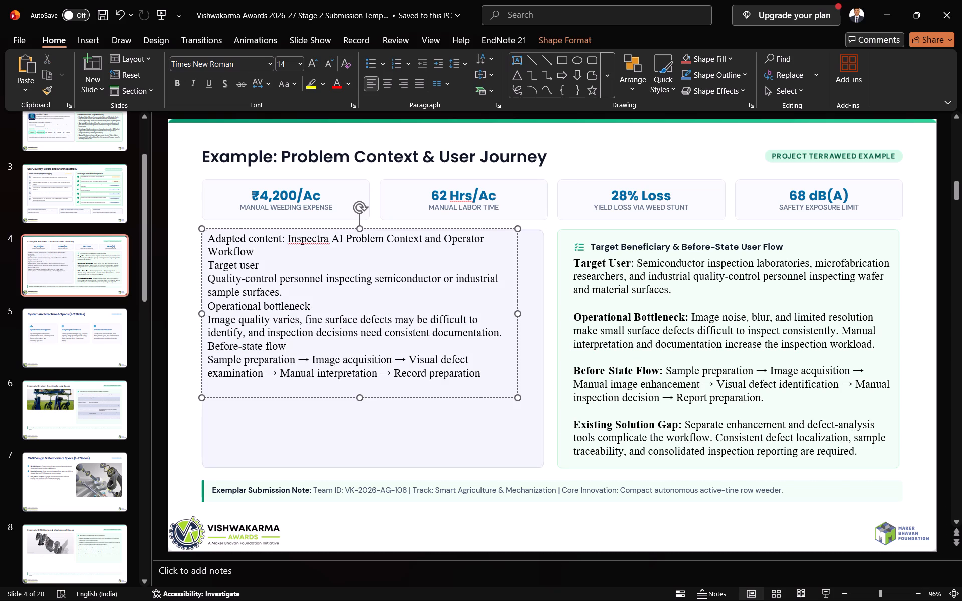
{"action": "left_click_drag", "start_coordinate": [268, 265], "coordinate": [153, 264]}
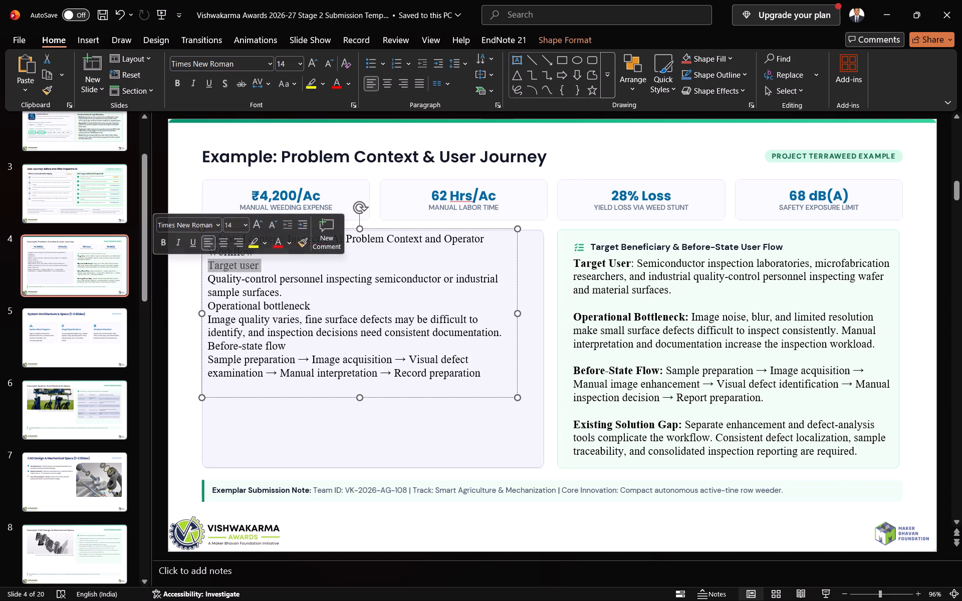
{"action": "left_click", "coordinate": [327, 265]}
{"action": "left_click_drag", "start_coordinate": [326, 267], "coordinate": [182, 268]}
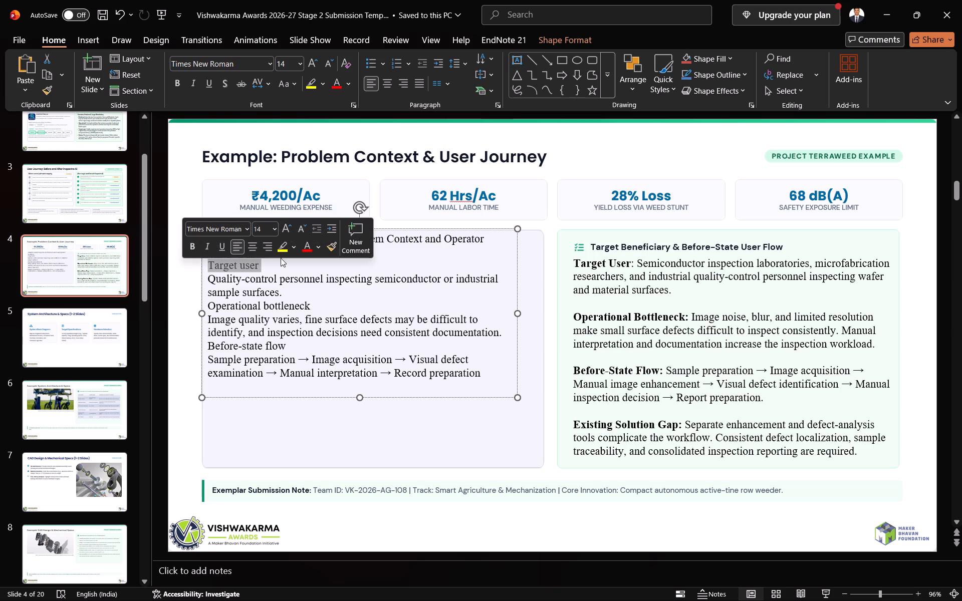
{"action": "left_click", "coordinate": [189, 245]}
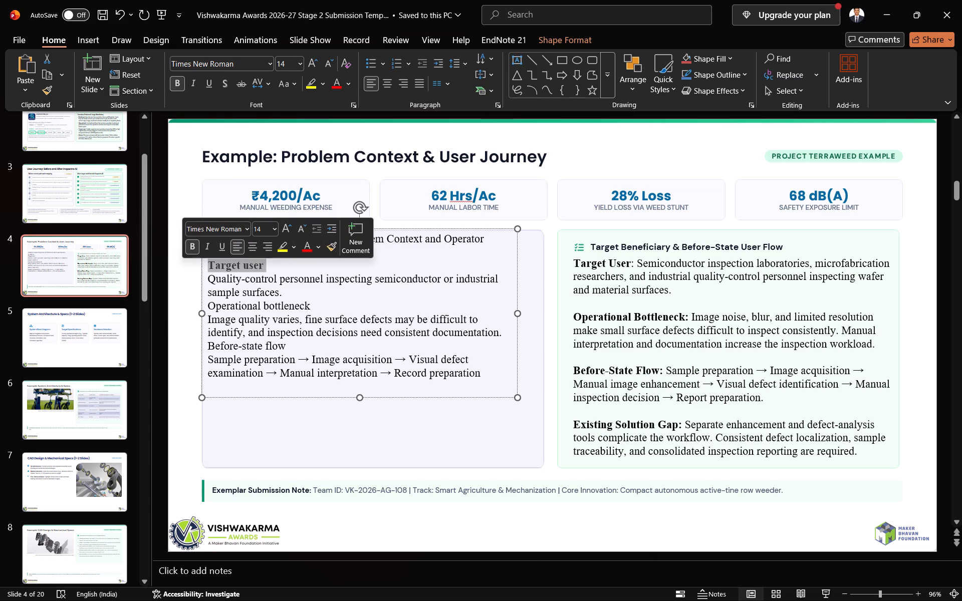
{"action": "left_click", "coordinate": [349, 269]}
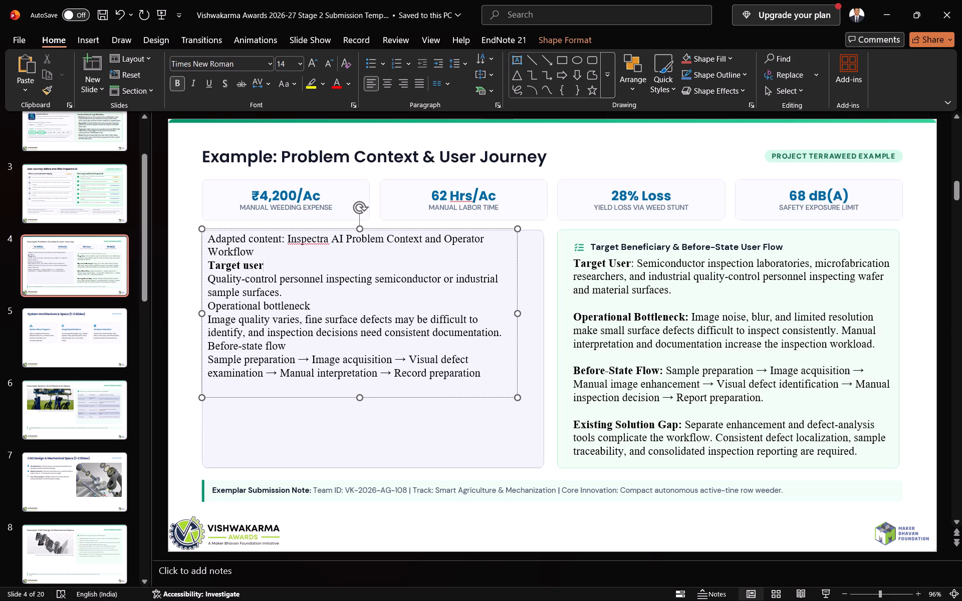
{"action": "left_click_drag", "start_coordinate": [257, 255], "coordinate": [186, 241]}
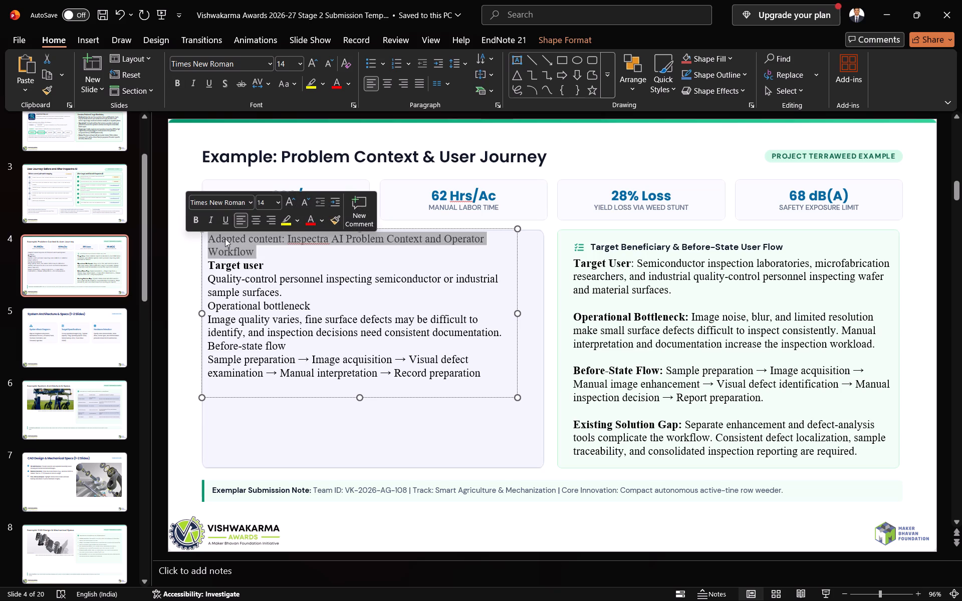
{"action": "left_click", "coordinate": [196, 221]}
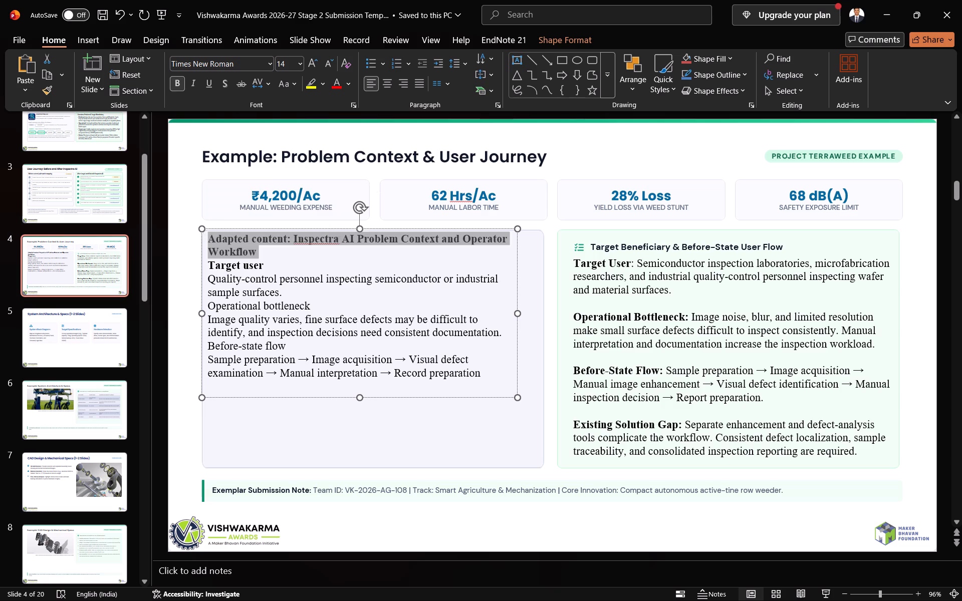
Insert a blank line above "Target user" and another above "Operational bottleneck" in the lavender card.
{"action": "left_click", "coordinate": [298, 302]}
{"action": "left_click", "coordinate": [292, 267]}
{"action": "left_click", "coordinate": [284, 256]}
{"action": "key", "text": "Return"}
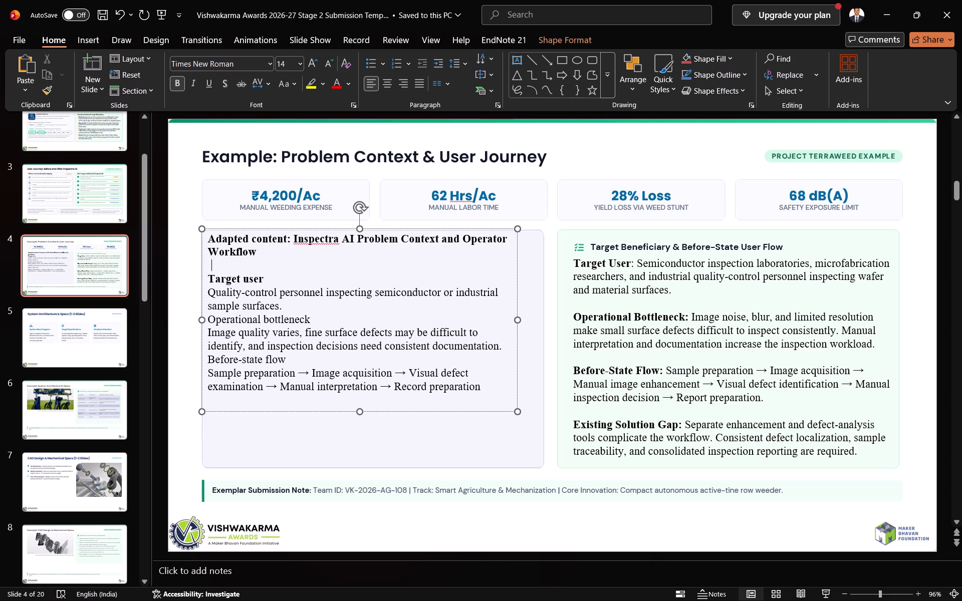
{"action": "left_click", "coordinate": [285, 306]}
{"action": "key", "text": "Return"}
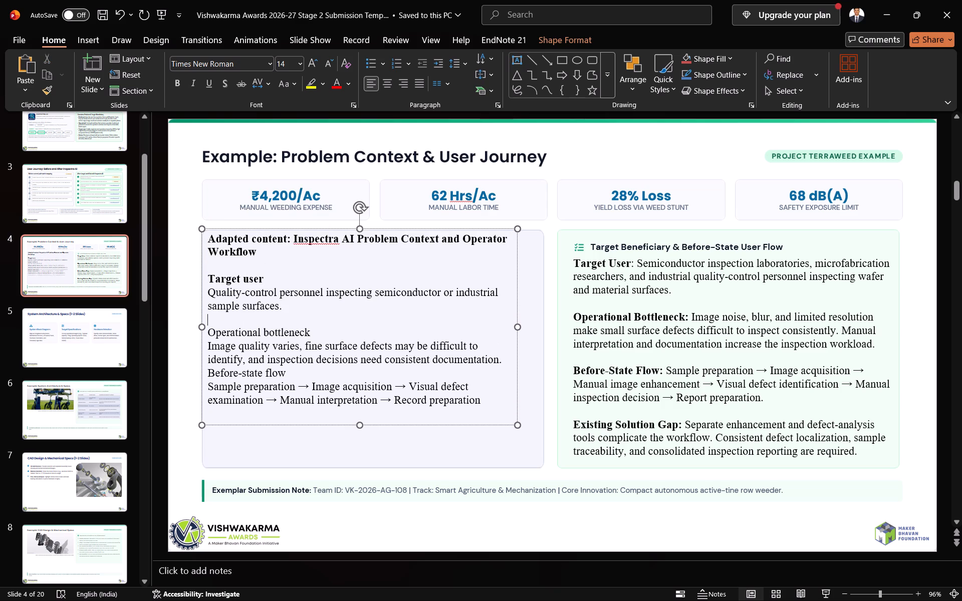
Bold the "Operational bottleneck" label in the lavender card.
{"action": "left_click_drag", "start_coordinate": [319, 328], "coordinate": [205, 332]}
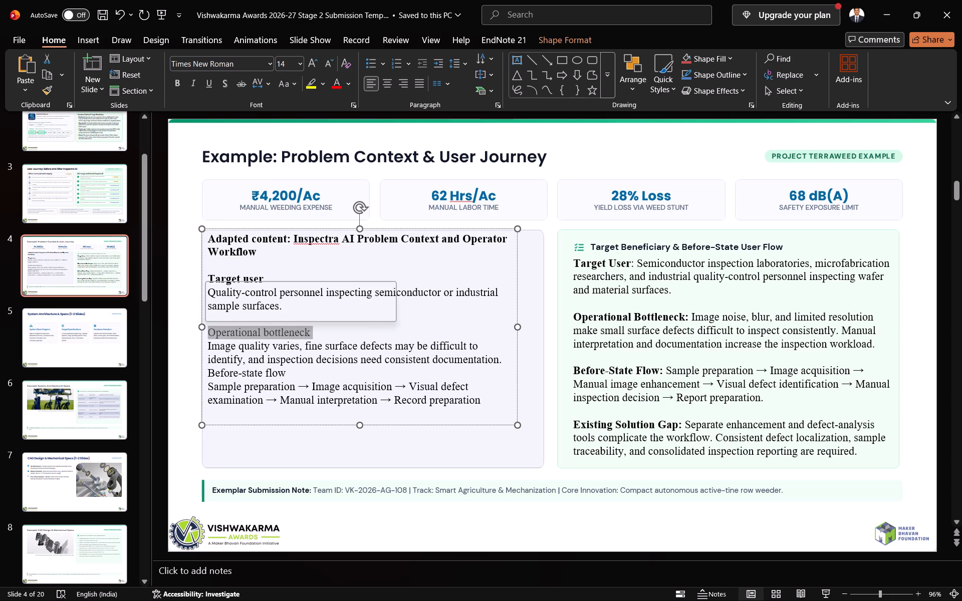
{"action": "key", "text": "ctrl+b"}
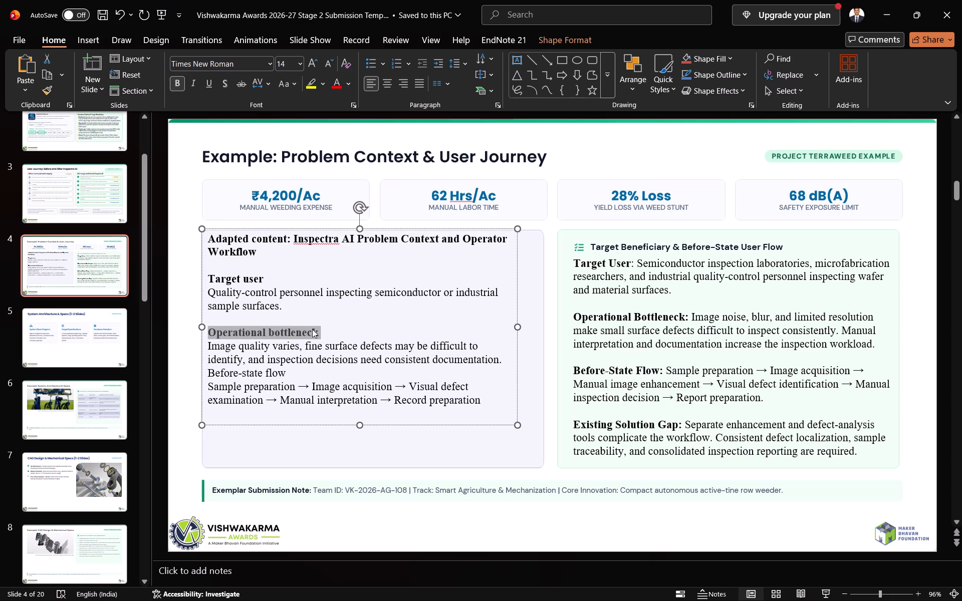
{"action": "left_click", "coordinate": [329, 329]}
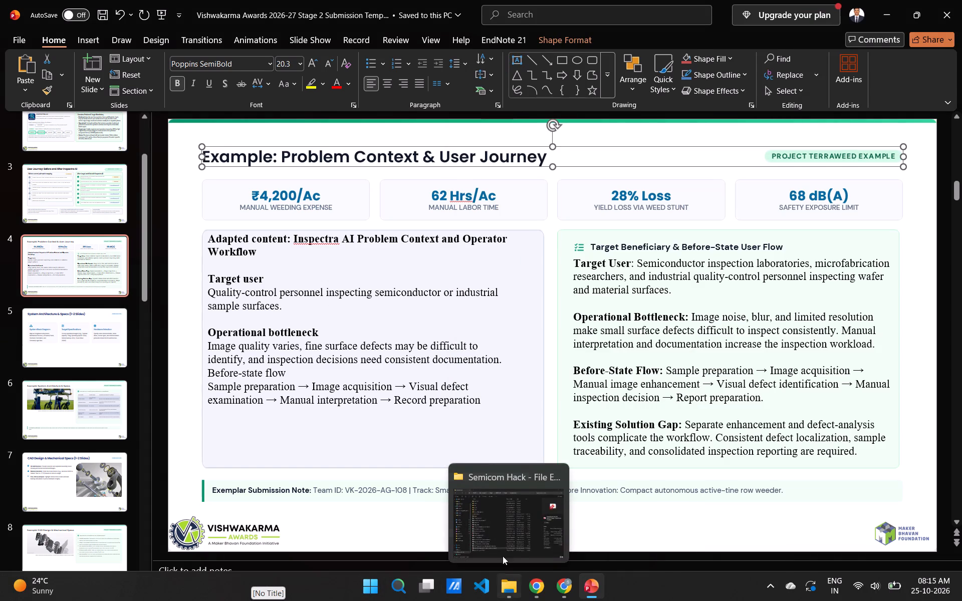
{"action": "left_click", "coordinate": [500, 521]}
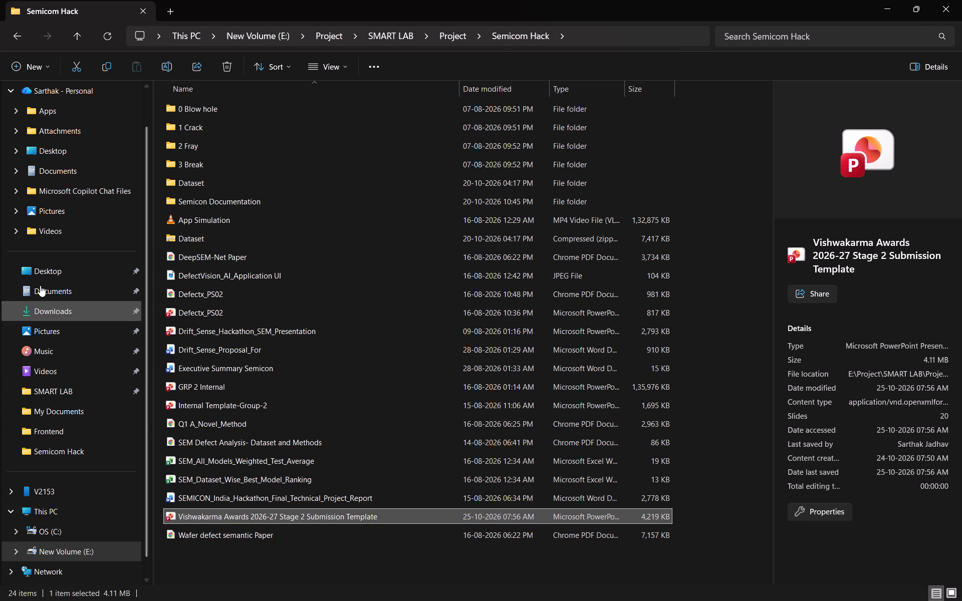
{"action": "left_click", "coordinate": [35, 306]}
{"action": "scroll", "coordinate": [267, 352], "scroll_direction": "down", "scroll_amount": 3}
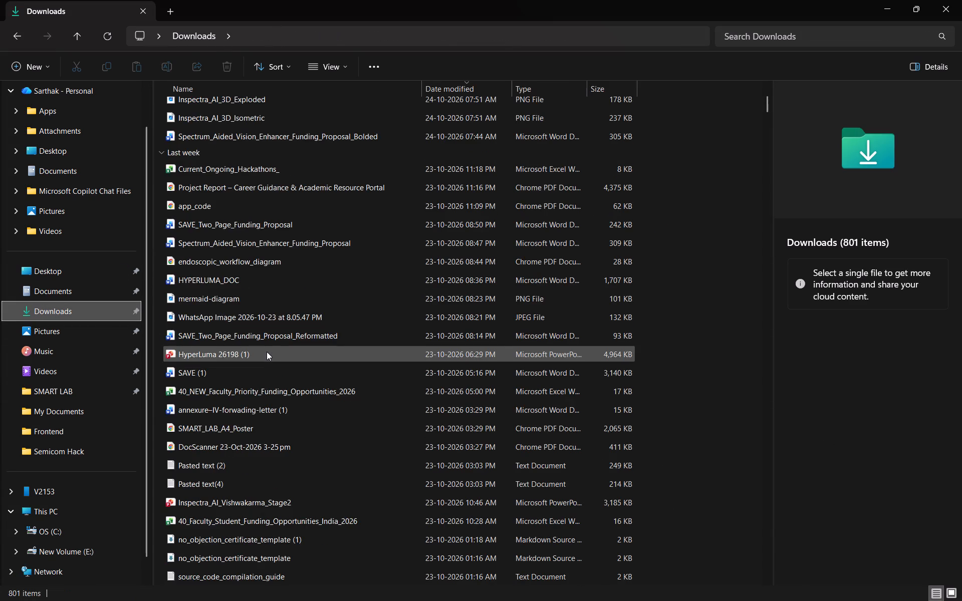
{"action": "scroll", "coordinate": [267, 352], "scroll_direction": "down", "scroll_amount": 6}
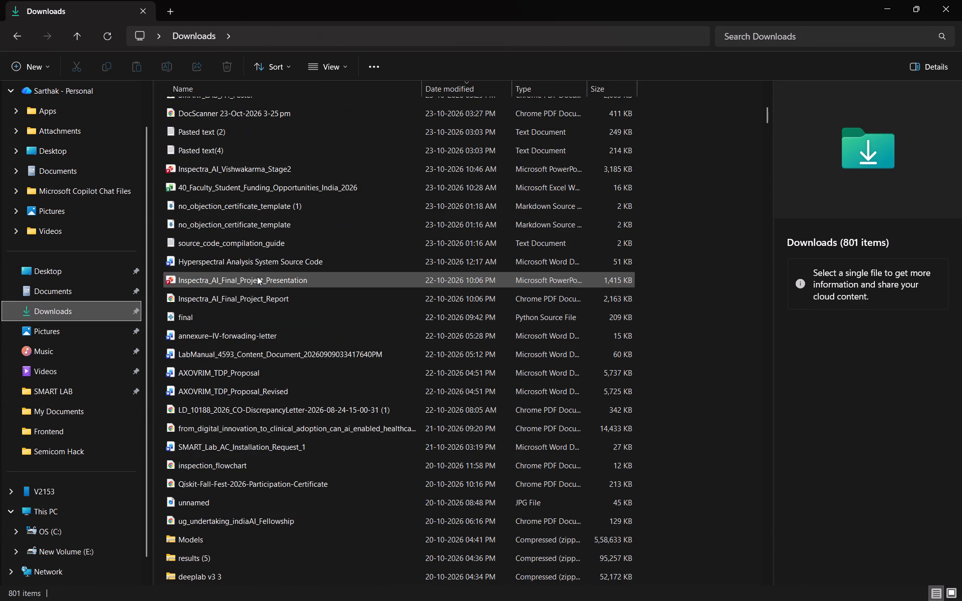
{"action": "triple_click", "coordinate": [258, 280]}
{"action": "left_click", "coordinate": [258, 280]}
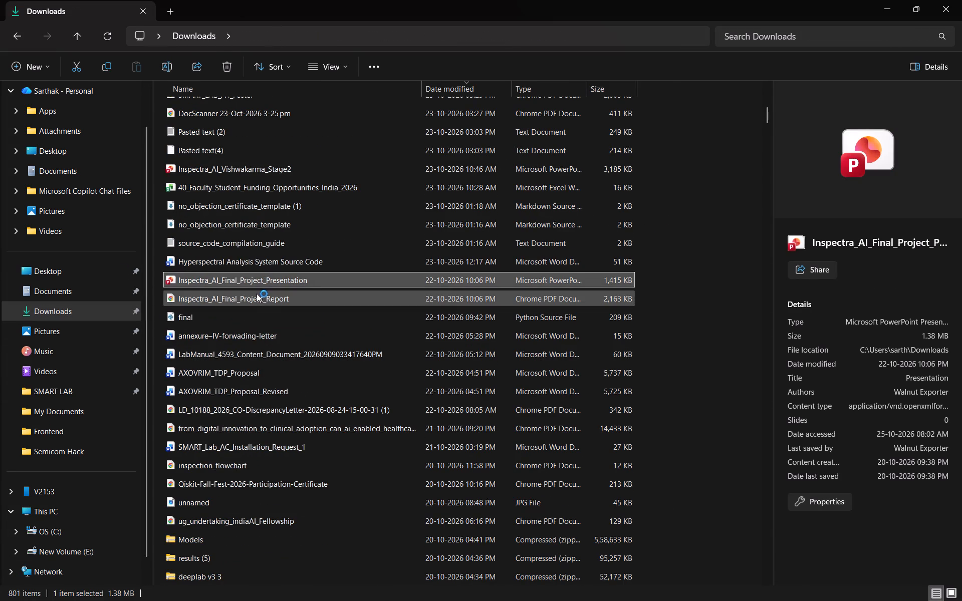
{"action": "left_click", "coordinate": [256, 297]}
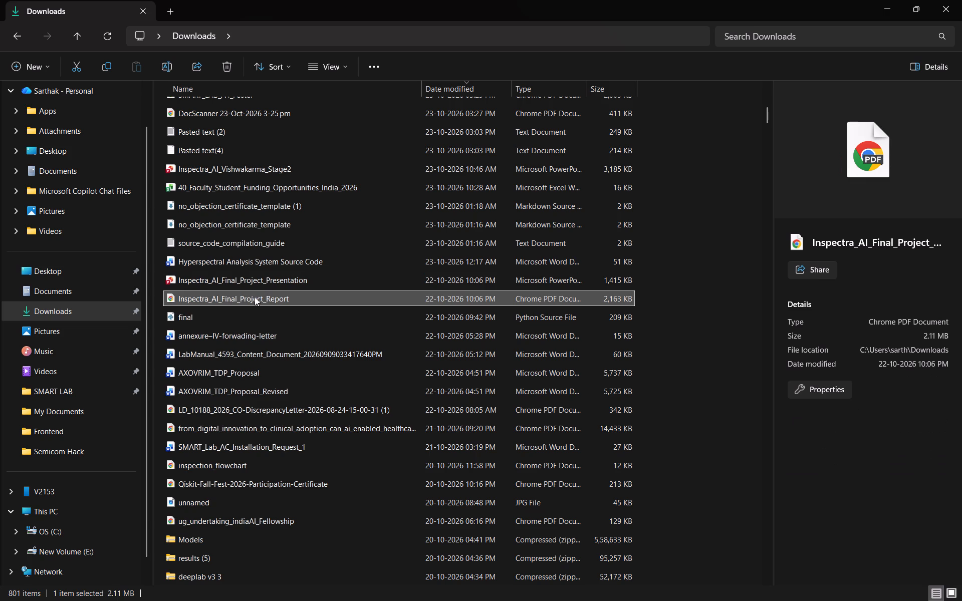
{"action": "double_click", "coordinate": [253, 286]}
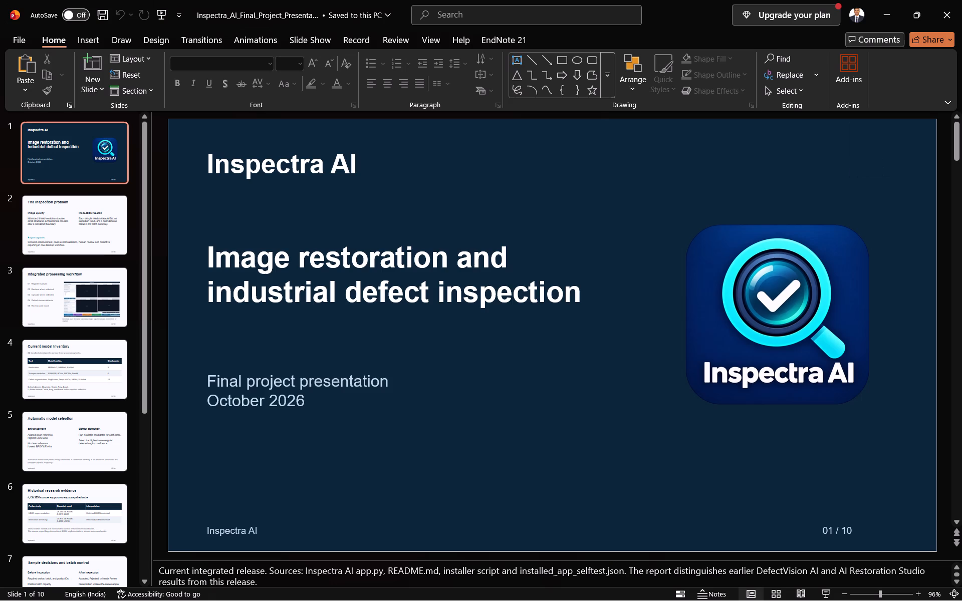
Copy the Inspectra AI application screenshot from slide 3, "Integrated processing workflow".
{"action": "scroll", "coordinate": [14, 367], "scroll_direction": "down", "scroll_amount": 2}
{"action": "left_click", "coordinate": [96, 231]}
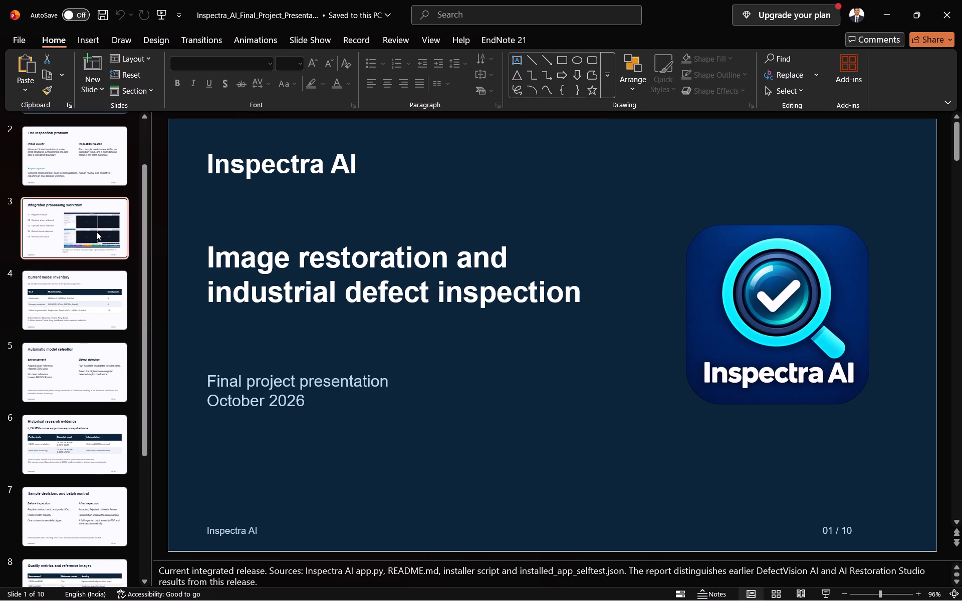
{"action": "left_click", "coordinate": [619, 323]}
{"action": "right_click", "coordinate": [619, 323]}
{"action": "right_click", "coordinate": [619, 323]}
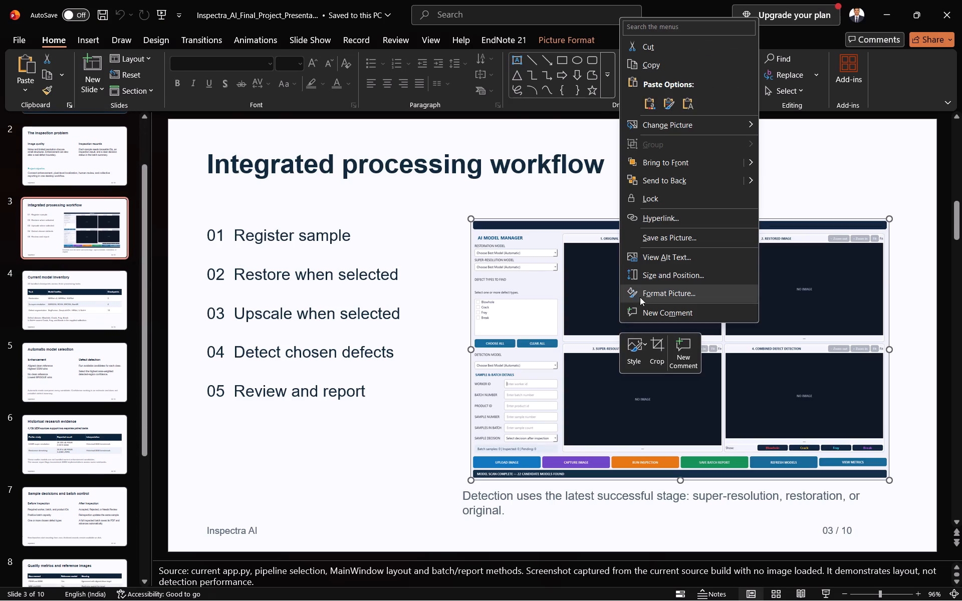
{"action": "left_click", "coordinate": [656, 69]}
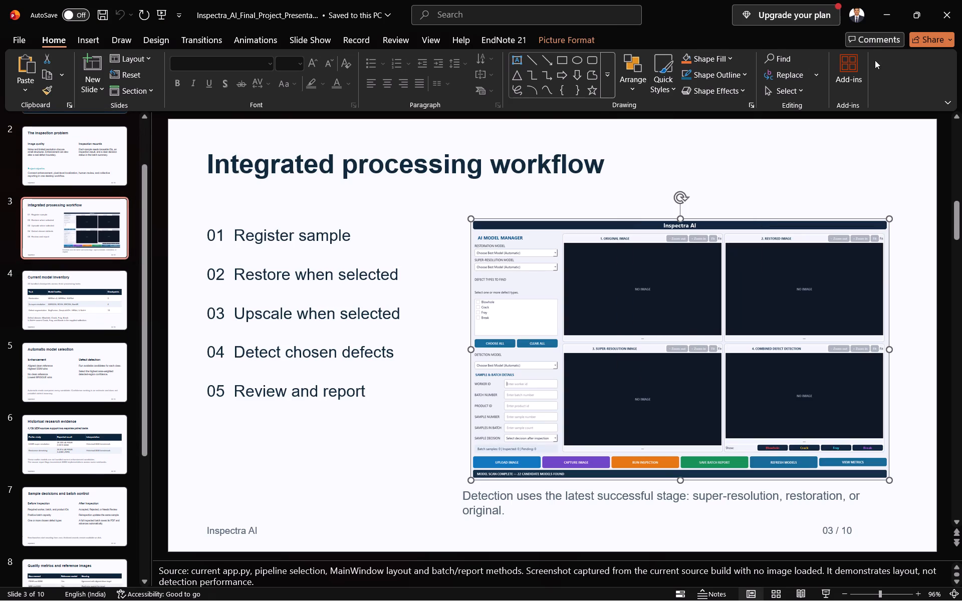
Return to slide 4 of the Vishwakarma Awards presentation and delete all the "Adapted content" text from the lavender card.
{"action": "left_click", "coordinate": [881, 5]}
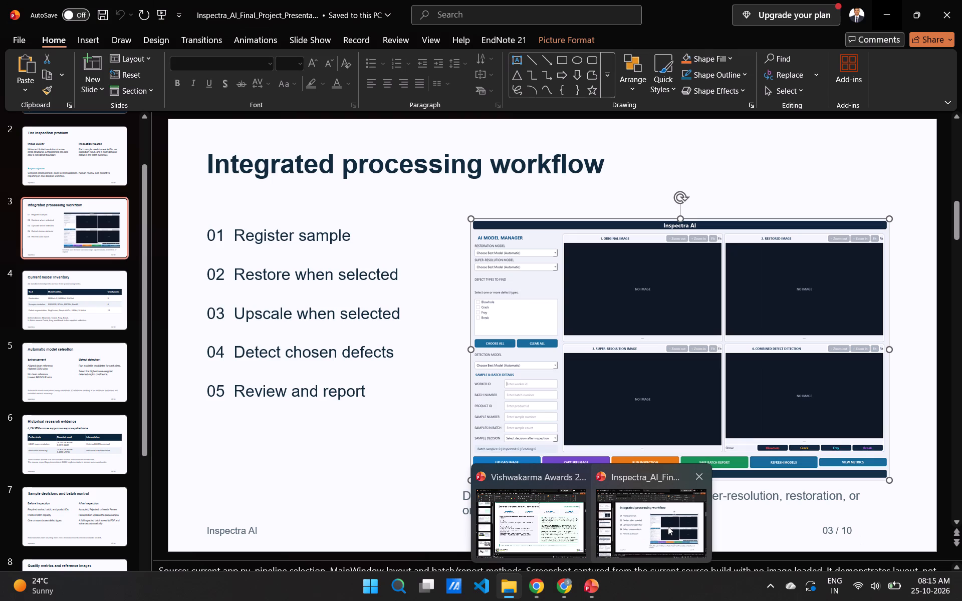
{"action": "left_click", "coordinate": [539, 520]}
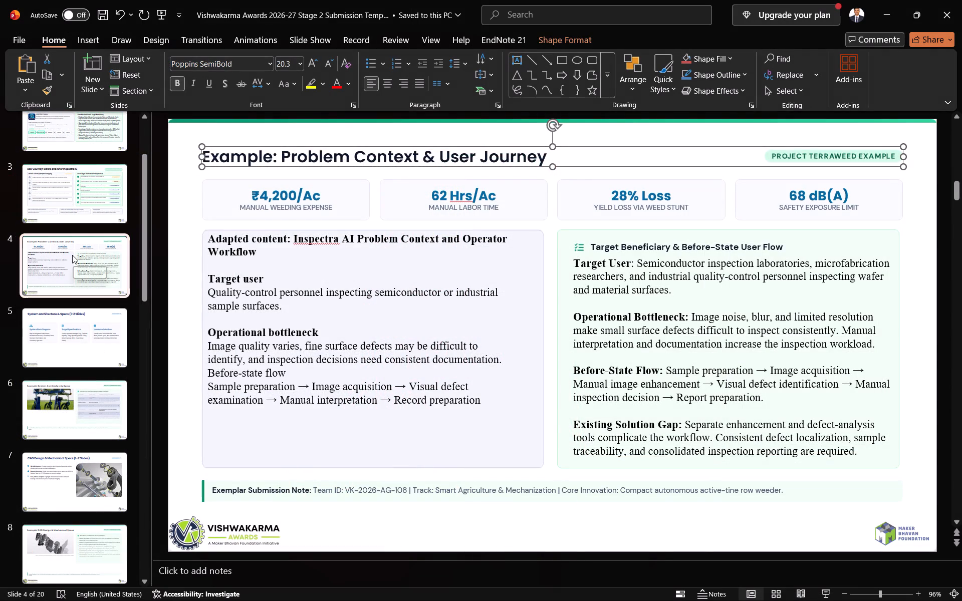
{"action": "left_click", "coordinate": [79, 196]}
{"action": "left_click", "coordinate": [82, 269]}
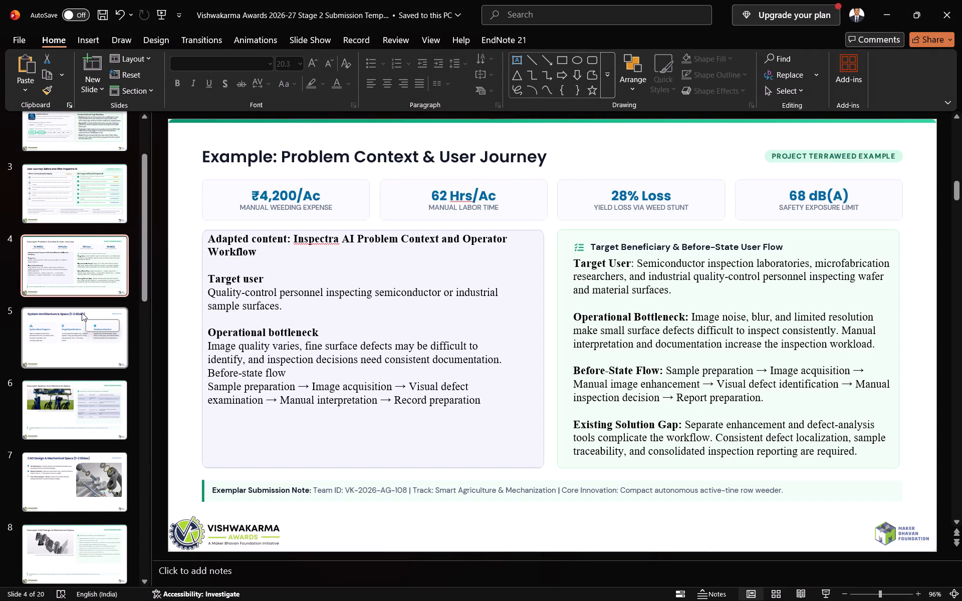
{"action": "left_click", "coordinate": [418, 387]}
{"action": "left_click_drag", "start_coordinate": [488, 397], "coordinate": [213, 253]}
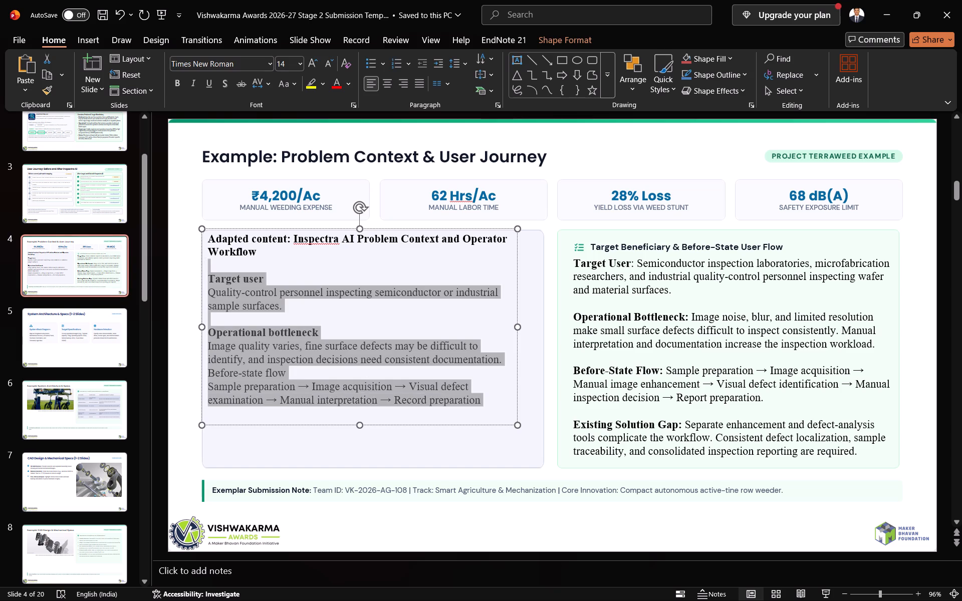
{"action": "left_click_drag", "start_coordinate": [213, 253], "coordinate": [190, 217]}
{"action": "key", "text": "Delete"}
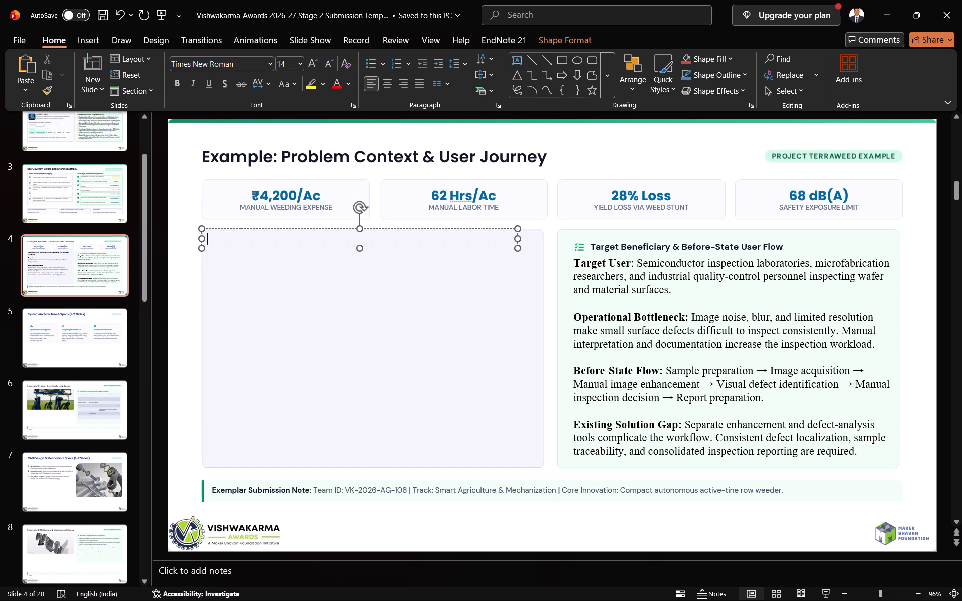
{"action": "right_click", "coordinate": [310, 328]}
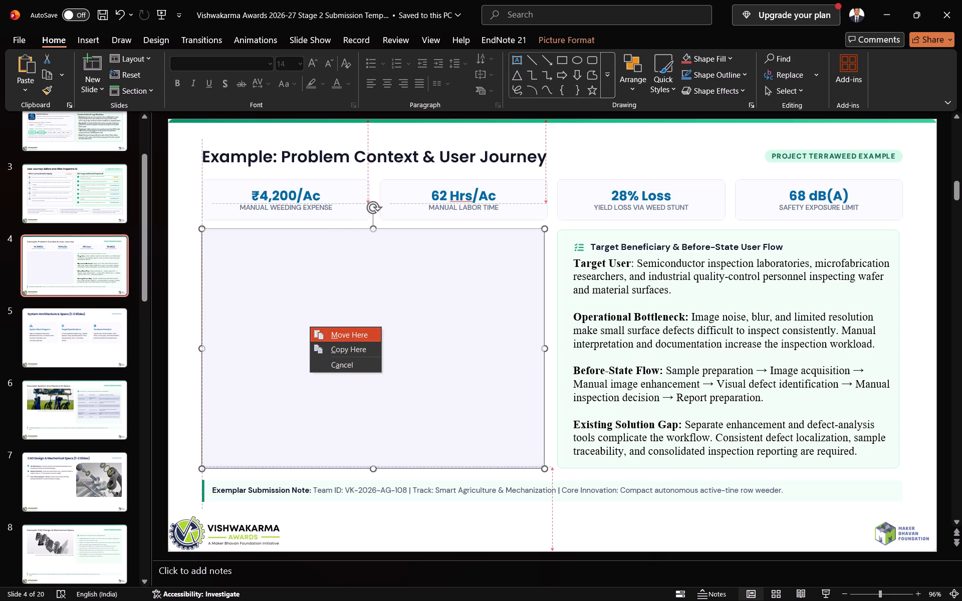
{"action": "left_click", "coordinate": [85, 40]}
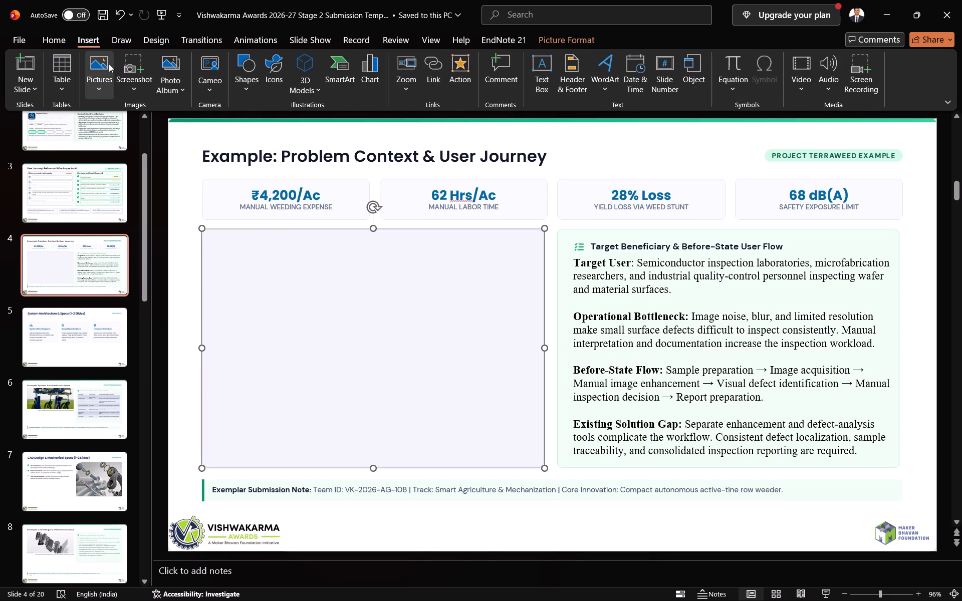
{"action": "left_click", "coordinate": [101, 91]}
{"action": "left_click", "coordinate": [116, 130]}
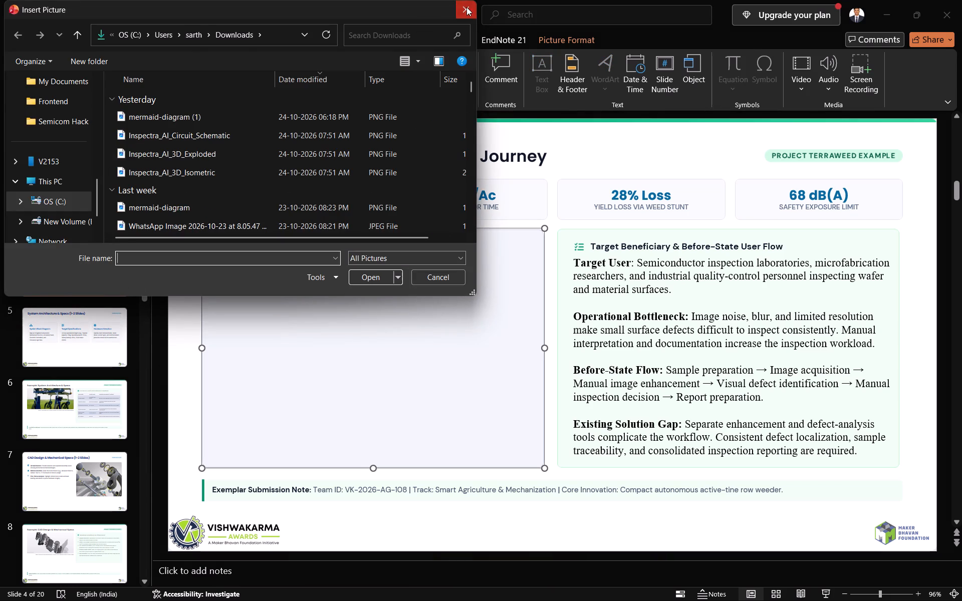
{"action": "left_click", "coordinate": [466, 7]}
Paste the Inspectra AI screenshot onto slide 4, scale it to about 14.88 × 9.3 cm and place it over the lavender card.
{"action": "key", "text": "ctrl+v"}
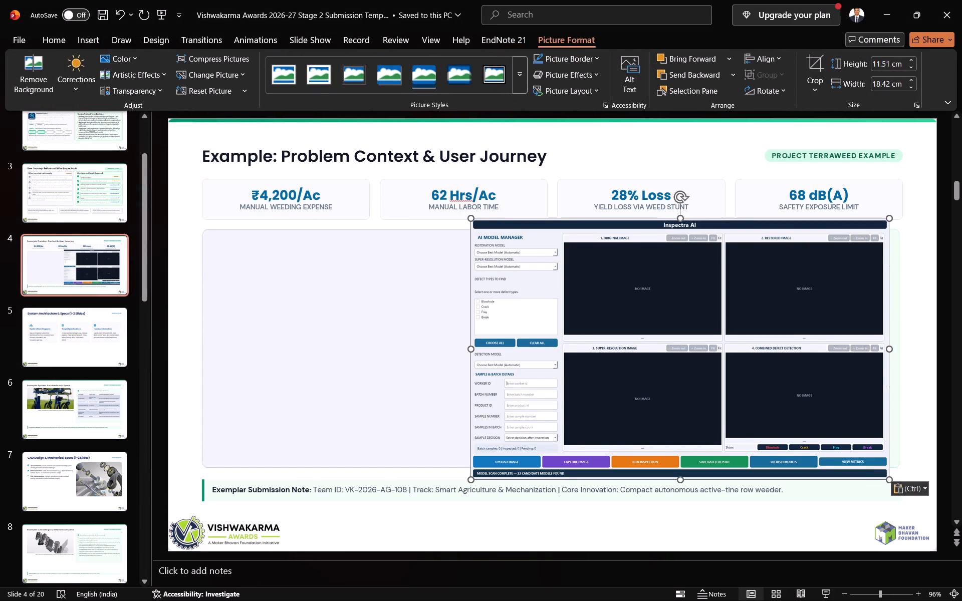
{"action": "left_click_drag", "start_coordinate": [693, 280], "coordinate": [439, 289]}
{"action": "left_click_drag", "start_coordinate": [215, 227], "coordinate": [247, 255]}
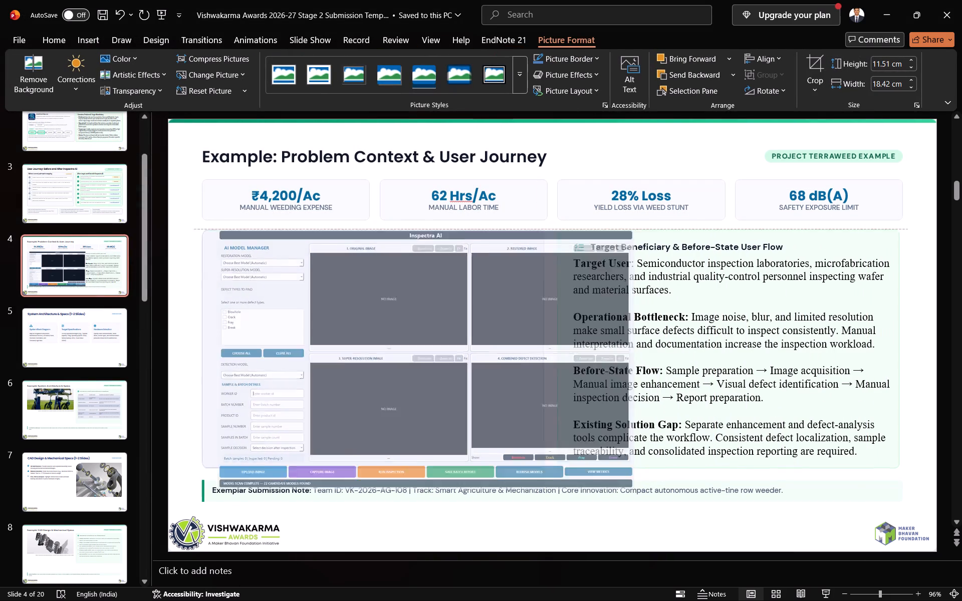
{"action": "left_click_drag", "start_coordinate": [247, 255], "coordinate": [299, 304]}
{"action": "left_click_drag", "start_coordinate": [592, 407], "coordinate": [500, 361]}
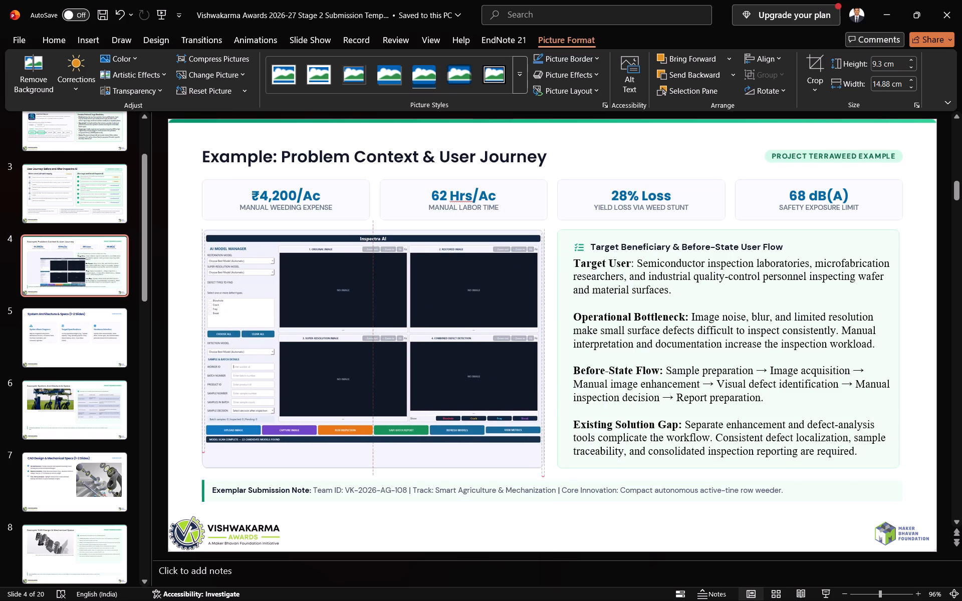
{"action": "left_click_drag", "start_coordinate": [500, 361], "coordinate": [496, 357]}
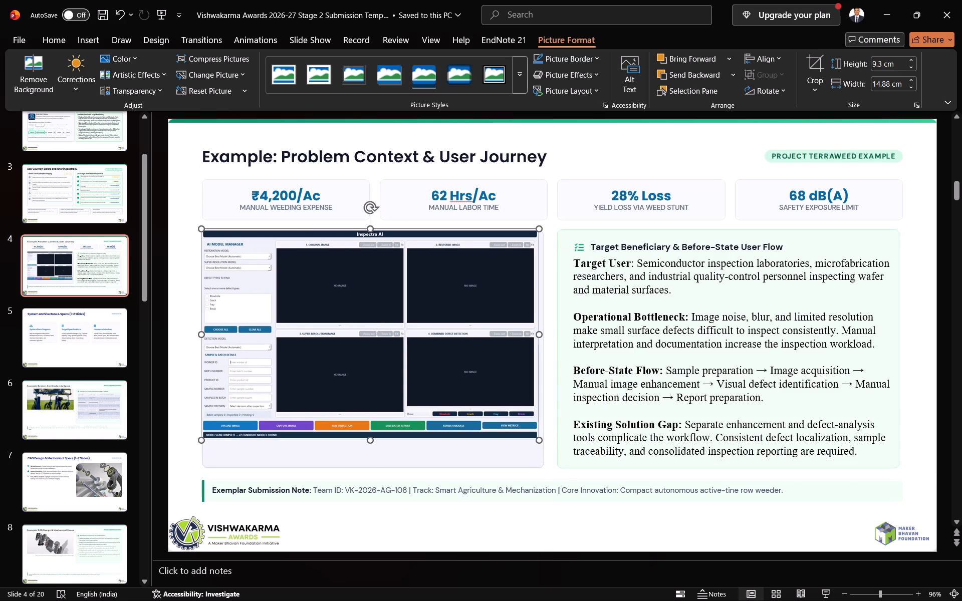
Delete the empty lavender card behind the application screenshot.
{"action": "left_click", "coordinate": [535, 452]}
{"action": "key", "text": "Delete"}
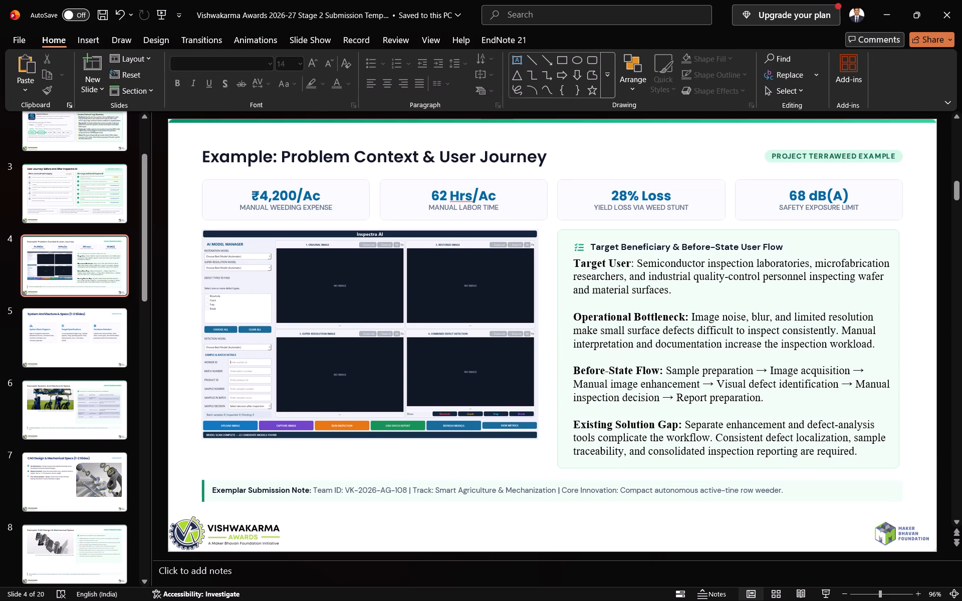
Enlarge the application screenshot proportionally to about 15.48 × 9.68 cm so it nearly reaches the green beneficiary card.
{"action": "left_click", "coordinate": [523, 420]}
{"action": "left_click_drag", "start_coordinate": [537, 438], "coordinate": [550, 445]}
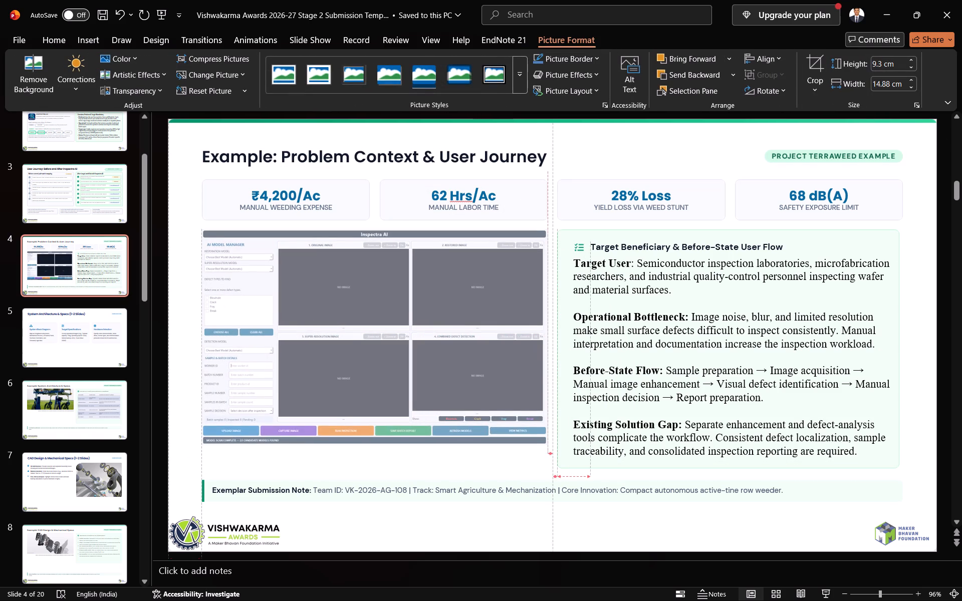
{"action": "left_click_drag", "start_coordinate": [550, 445], "coordinate": [552, 447]}
{"action": "left_click", "coordinate": [467, 385]}
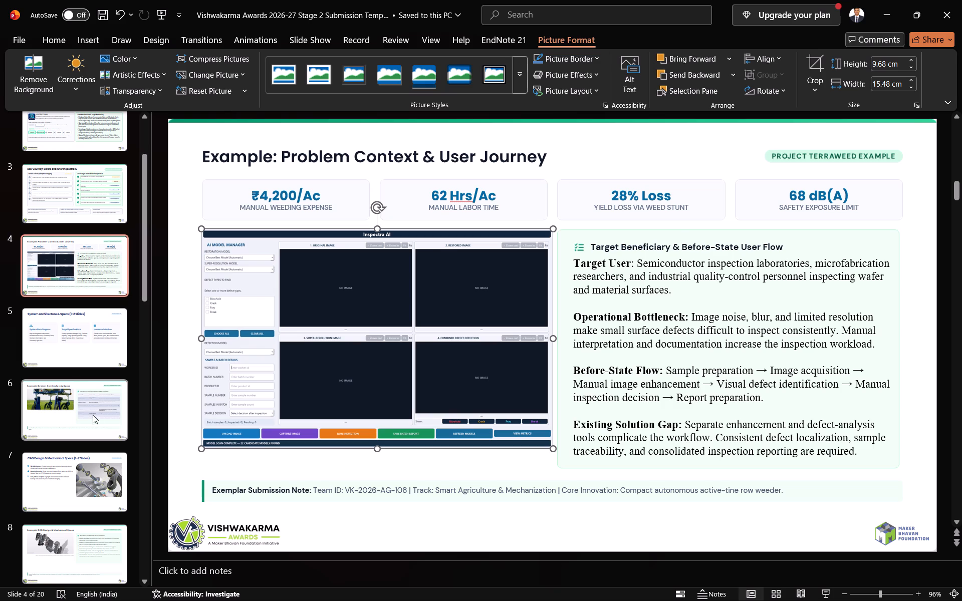
Copy the italic "Figure: TerraWeed Mk-II" caption text beneath the rover photo on slide 6.
{"action": "left_click", "coordinate": [87, 402]}
{"action": "left_click", "coordinate": [325, 340]}
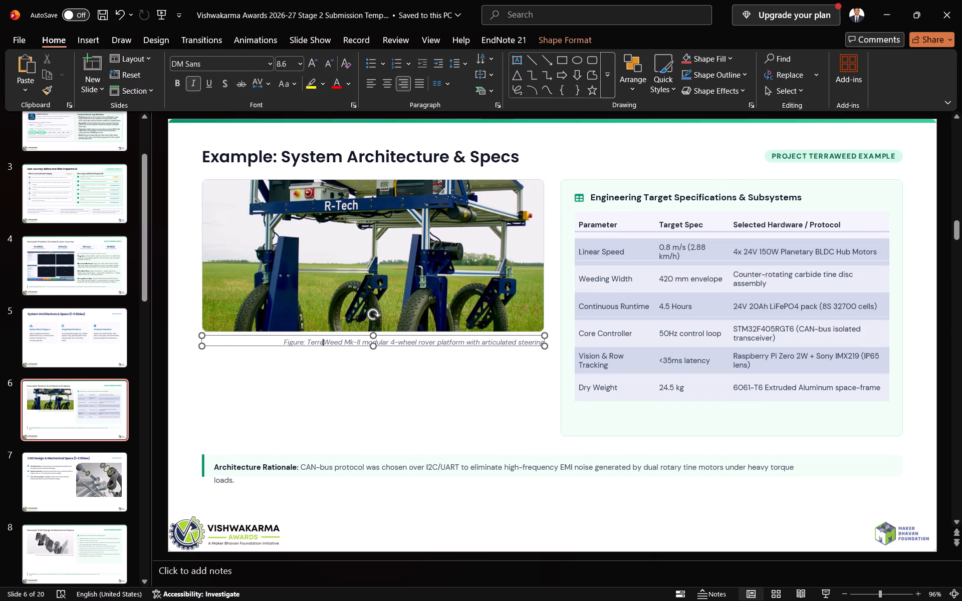
{"action": "key", "text": "ctrl+a"}
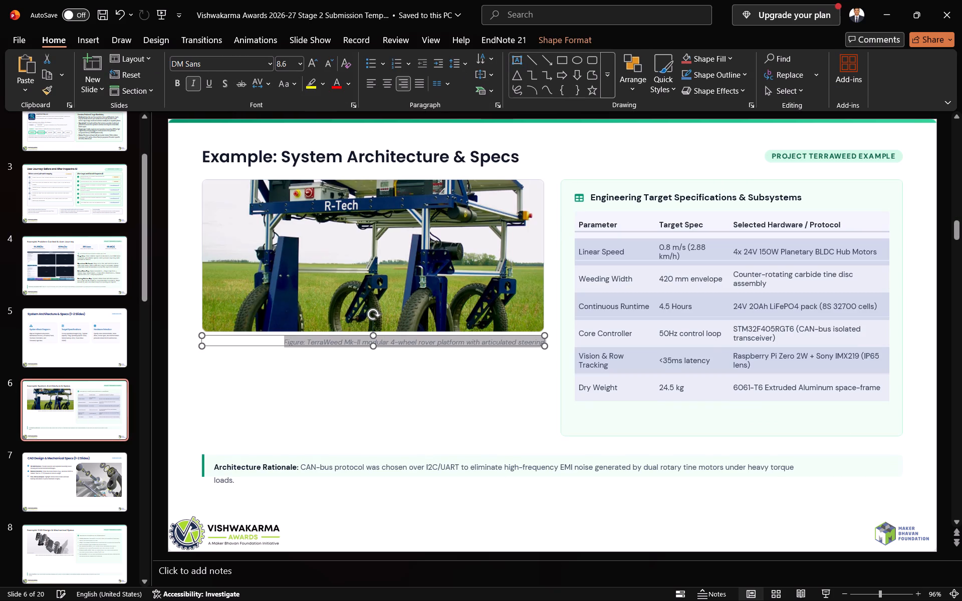
{"action": "key", "text": "ctrl+c"}
{"action": "key", "text": "ctrl+c"}
Paste the copied figure caption onto slide 4 and place it just below the application screenshot.
{"action": "key", "text": "alt+Tab"}
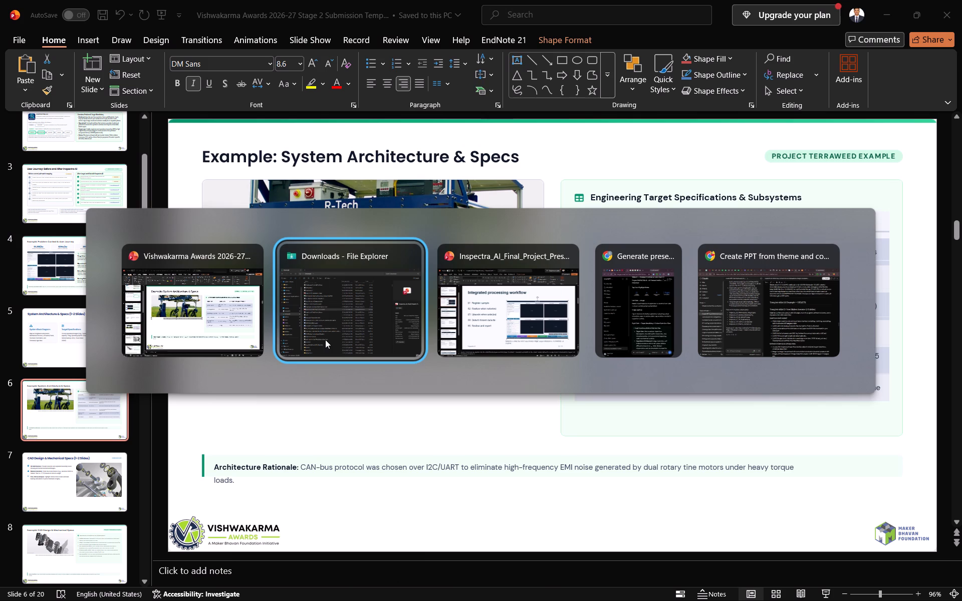
{"action": "left_click", "coordinate": [191, 296], "text": "alt"}
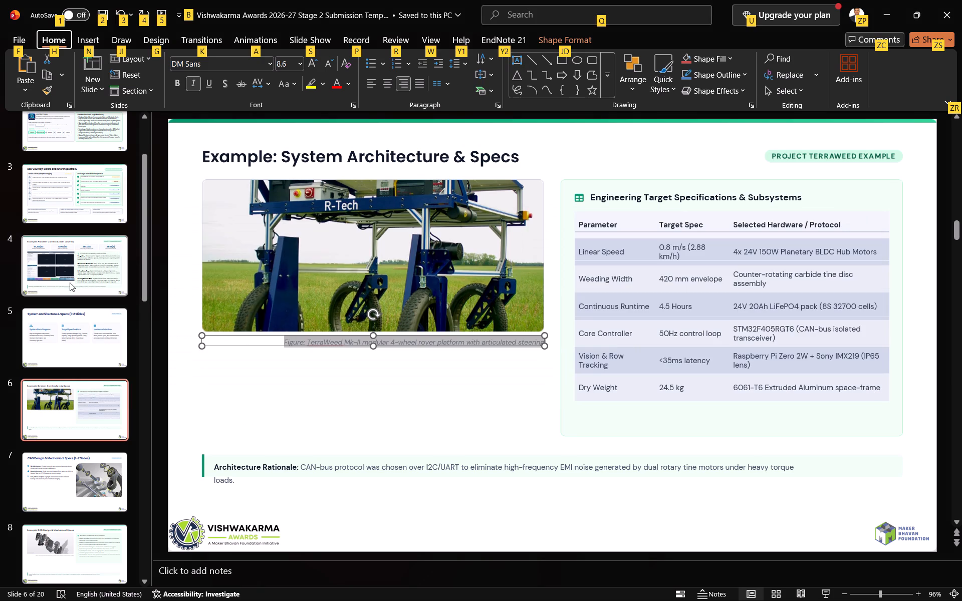
{"action": "left_click", "coordinate": [66, 272]}
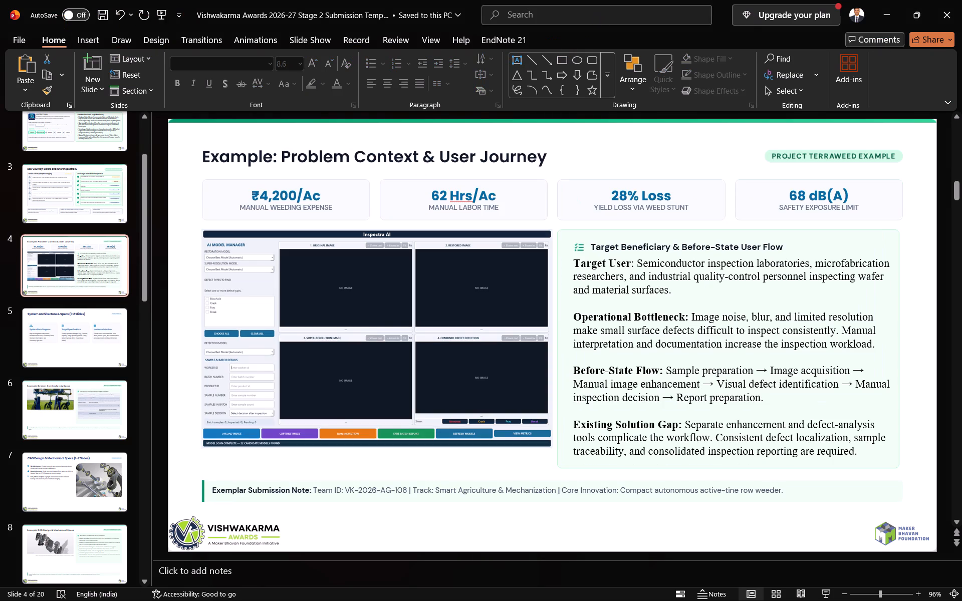
{"action": "key", "text": "ctrl+v"}
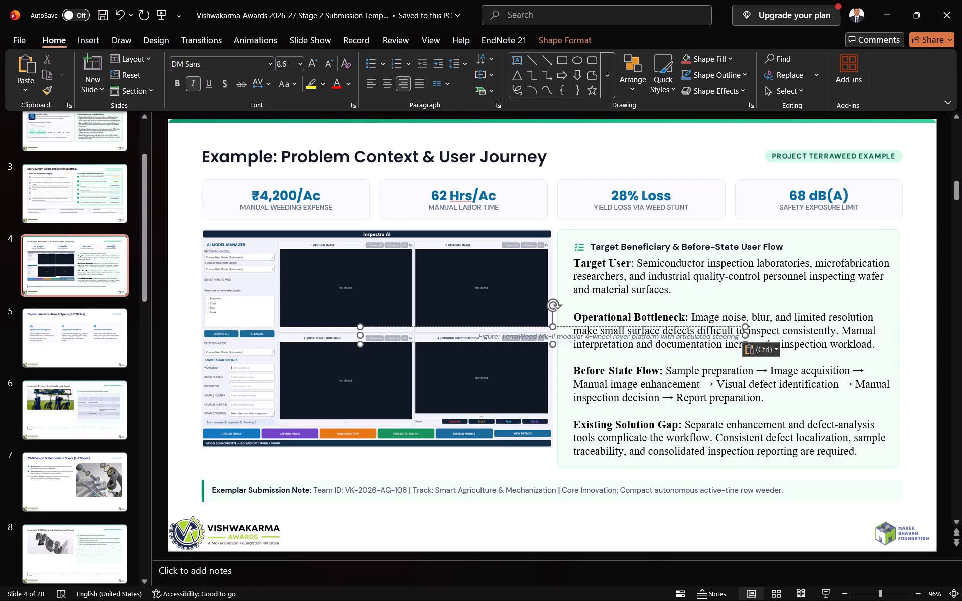
{"action": "left_click", "coordinate": [573, 326]}
{"action": "left_click_drag", "start_coordinate": [572, 325], "coordinate": [357, 441]}
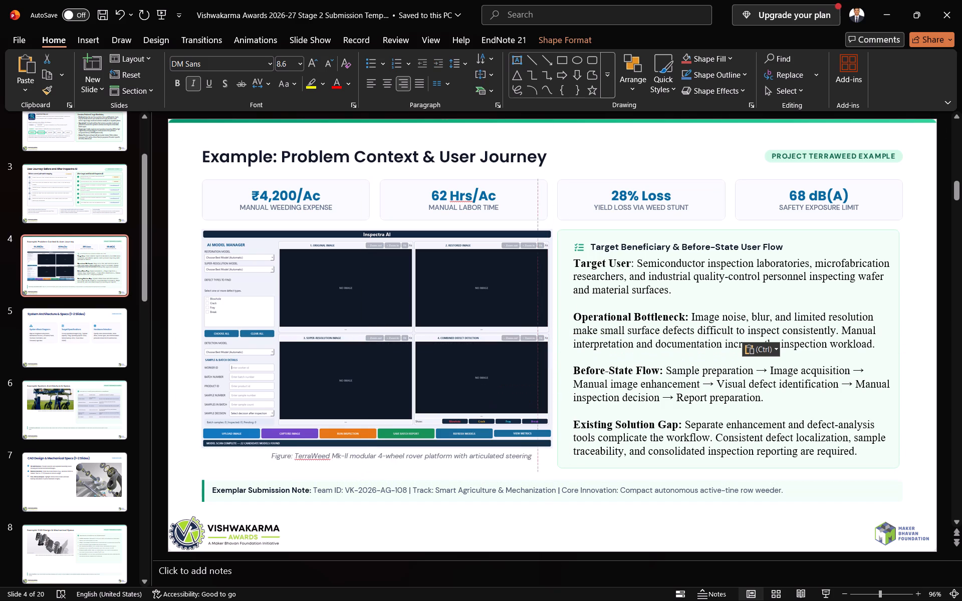
{"action": "left_click_drag", "start_coordinate": [357, 441], "coordinate": [356, 448]}
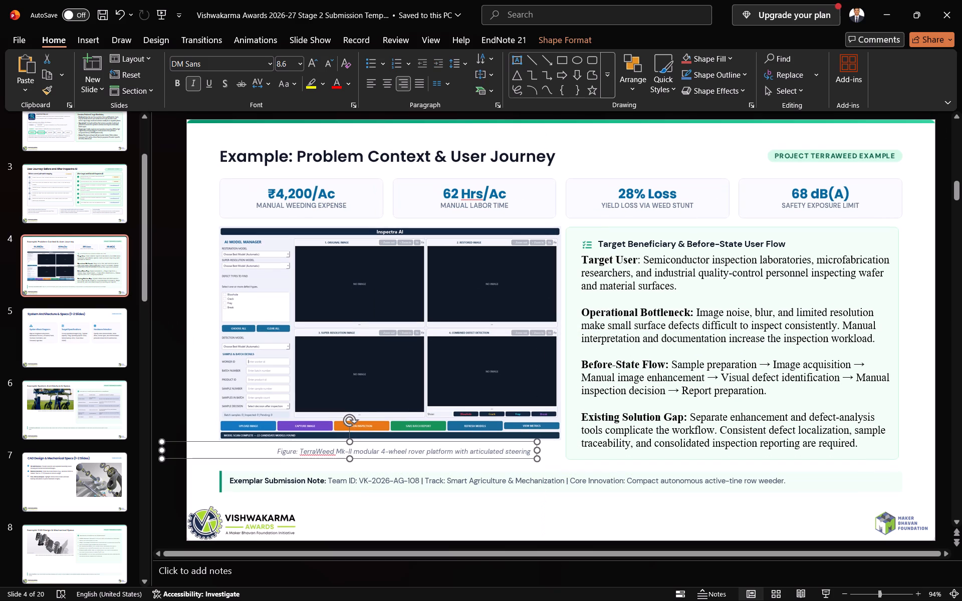
{"action": "left_click", "coordinate": [372, 440]}
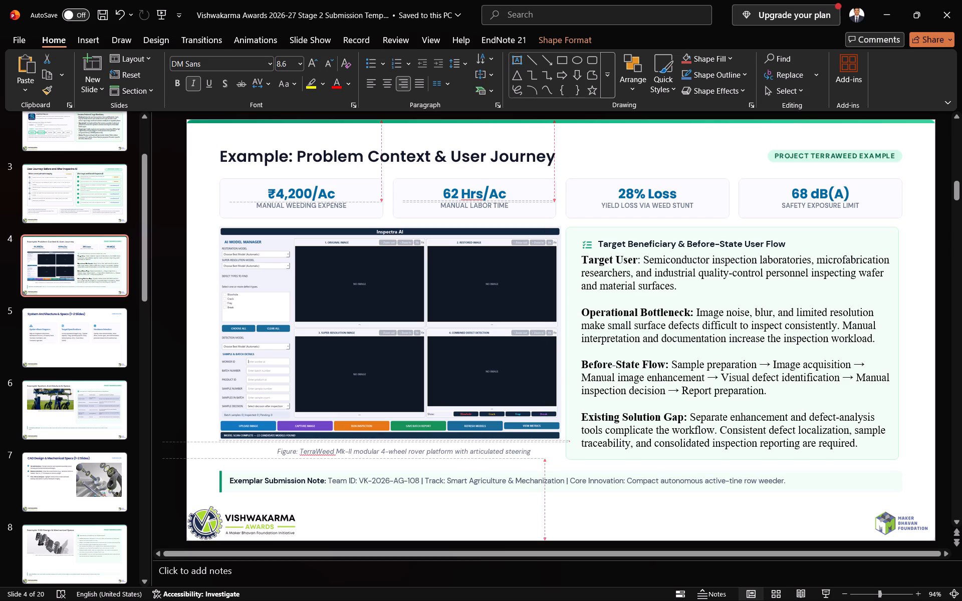
{"action": "left_click", "coordinate": [875, 9]}
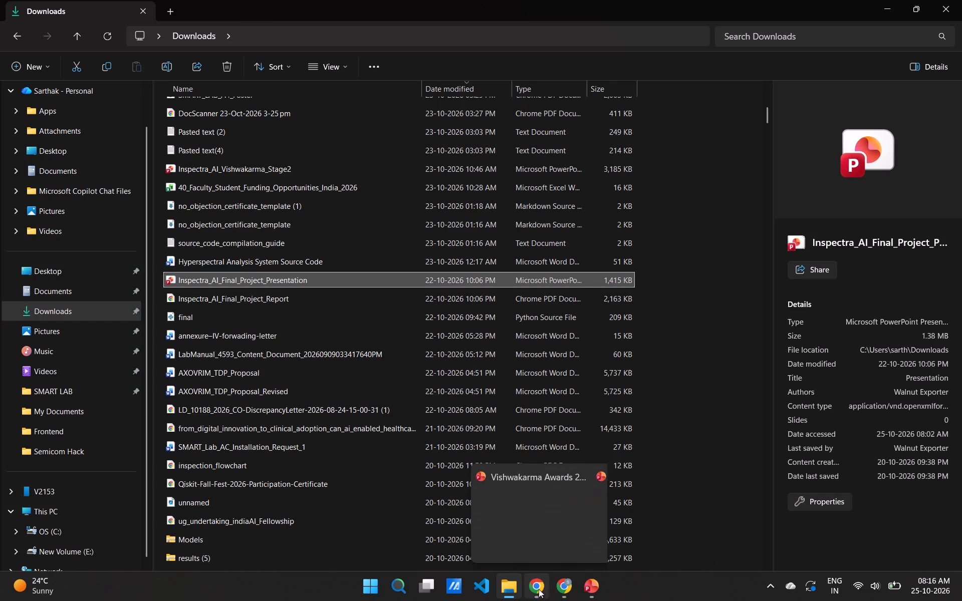
{"action": "left_click", "coordinate": [564, 580]}
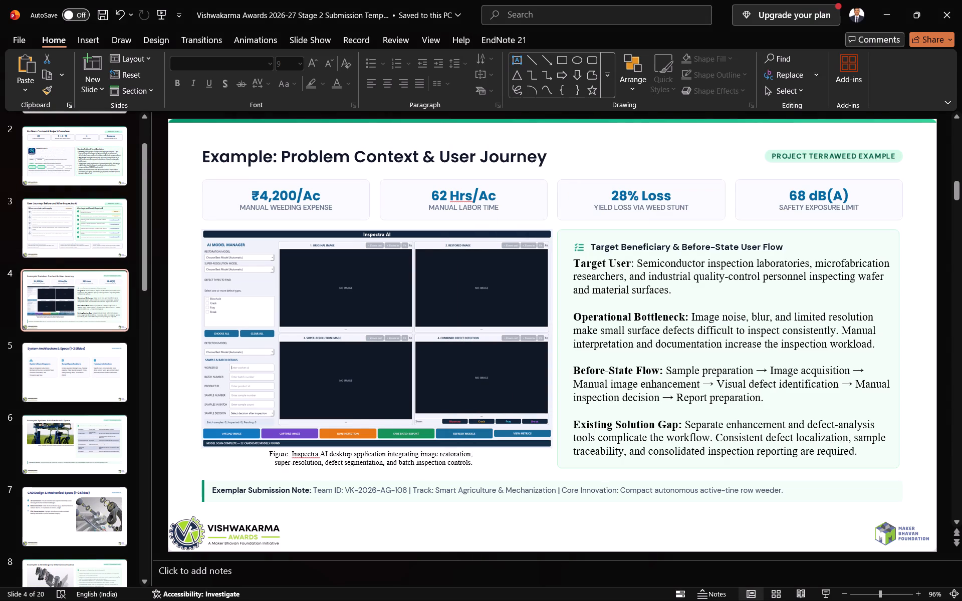
{"action": "scroll", "coordinate": [171, 214], "scroll_direction": "up", "scroll_amount": 2}
{"action": "scroll", "coordinate": [59, 168], "scroll_direction": "up", "scroll_amount": 4}
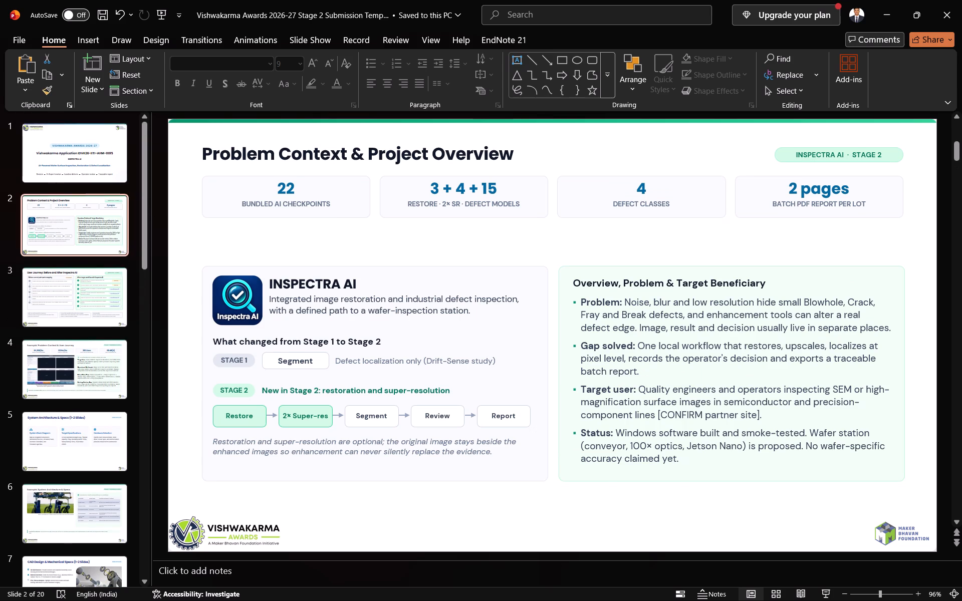
{"action": "scroll", "coordinate": [247, 221], "scroll_direction": "up", "scroll_amount": 4}
{"action": "left_click", "coordinate": [103, 226]}
{"action": "left_click", "coordinate": [465, 361]}
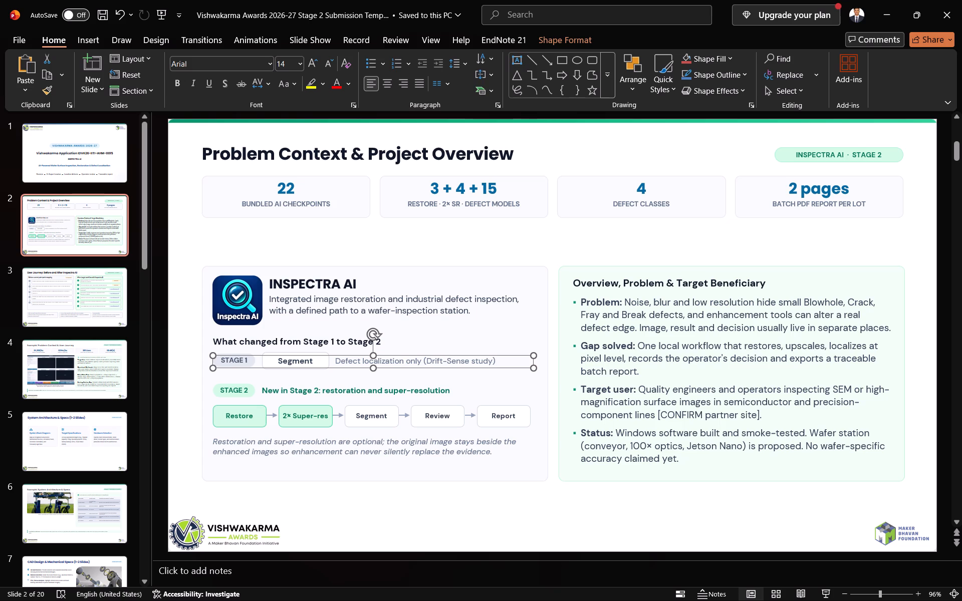
{"action": "double_click", "coordinate": [489, 359]}
{"action": "left_click", "coordinate": [464, 334]}
{"action": "left_click_drag", "start_coordinate": [761, 413], "coordinate": [661, 415]}
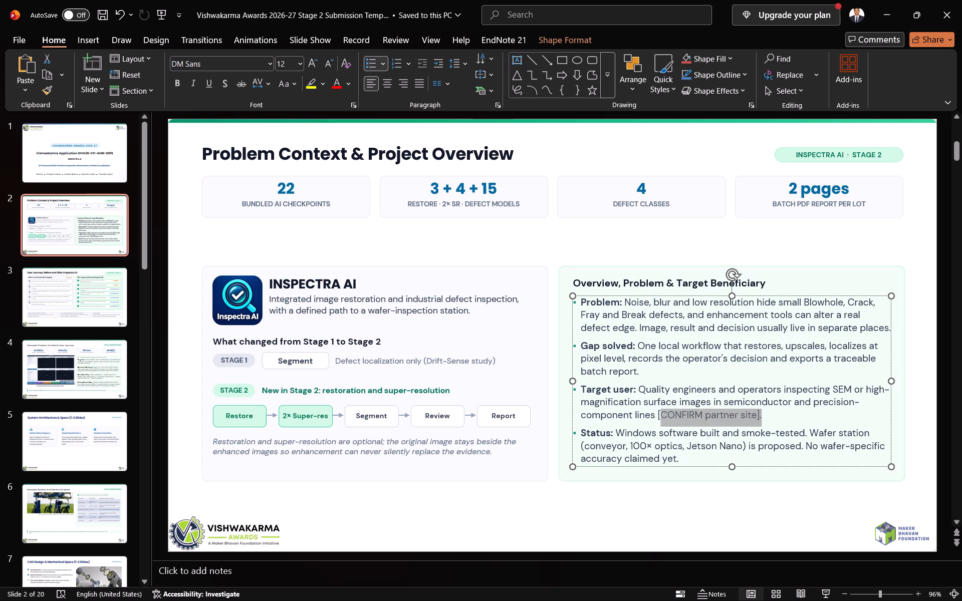
{"action": "left_click_drag", "start_coordinate": [661, 415], "coordinate": [661, 414]}
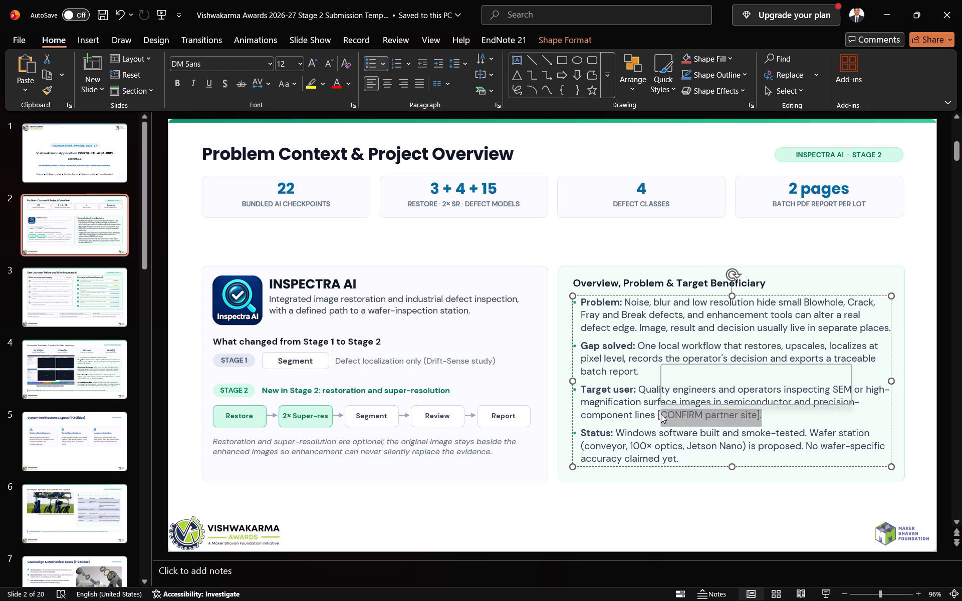
{"action": "key", "text": "BackSpace"}
{"action": "key", "text": "BackSpace"}
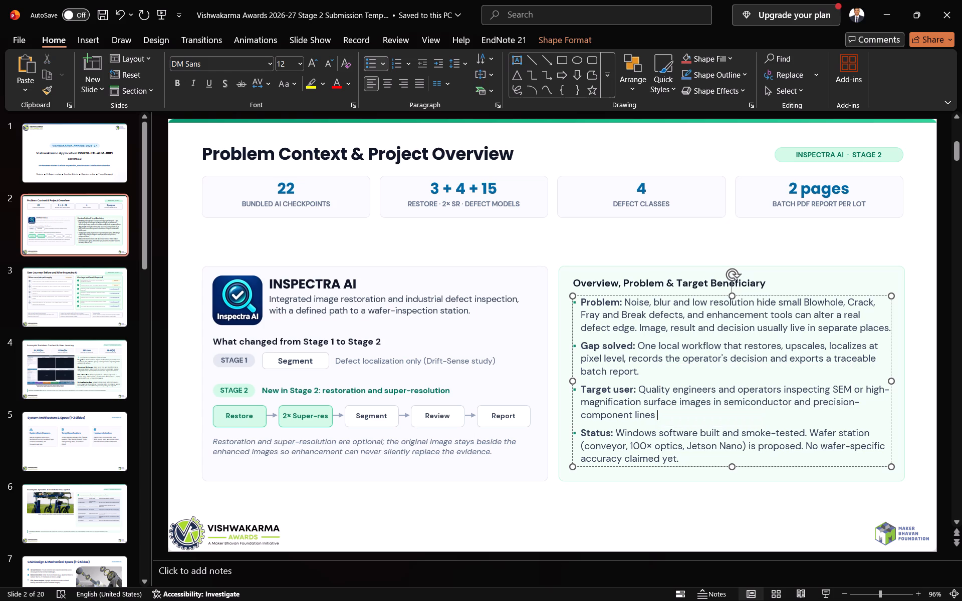
{"action": "key", "text": "BackSpace"}
{"action": "key", "text": "period"}
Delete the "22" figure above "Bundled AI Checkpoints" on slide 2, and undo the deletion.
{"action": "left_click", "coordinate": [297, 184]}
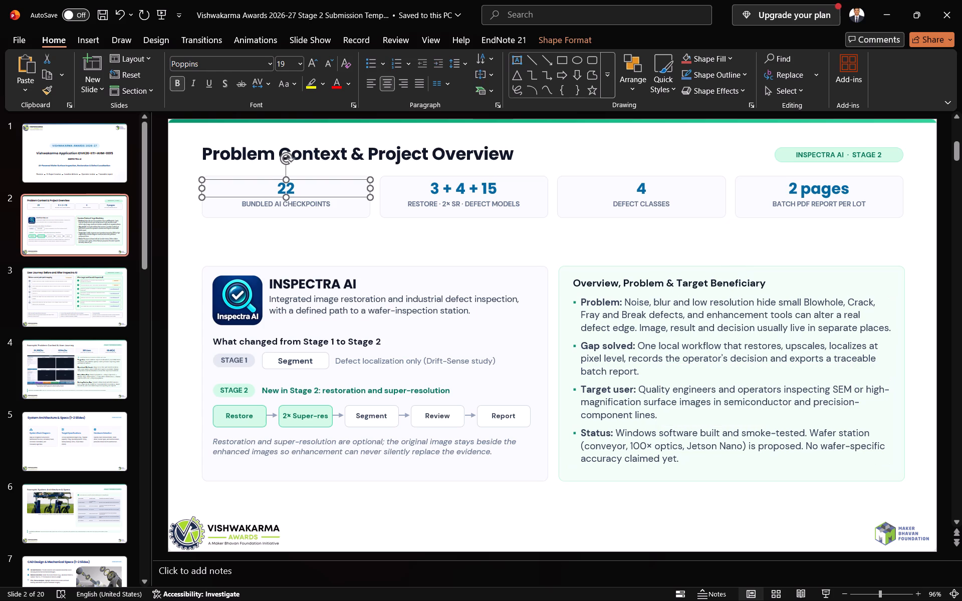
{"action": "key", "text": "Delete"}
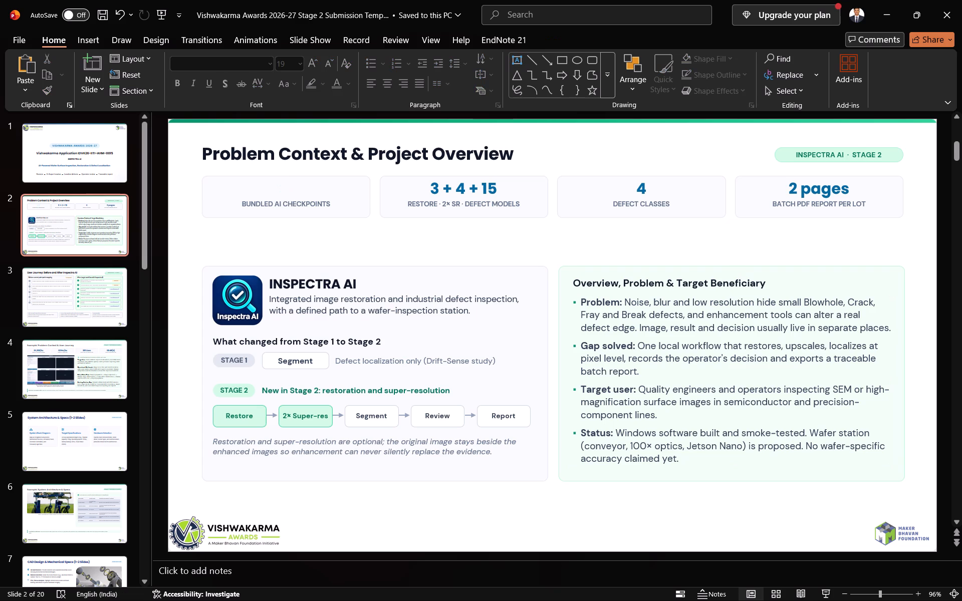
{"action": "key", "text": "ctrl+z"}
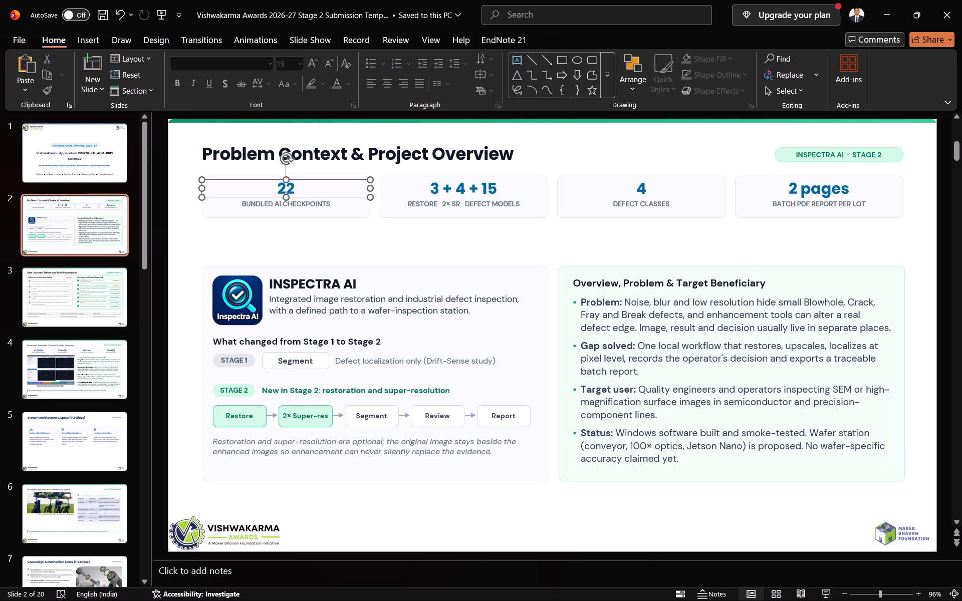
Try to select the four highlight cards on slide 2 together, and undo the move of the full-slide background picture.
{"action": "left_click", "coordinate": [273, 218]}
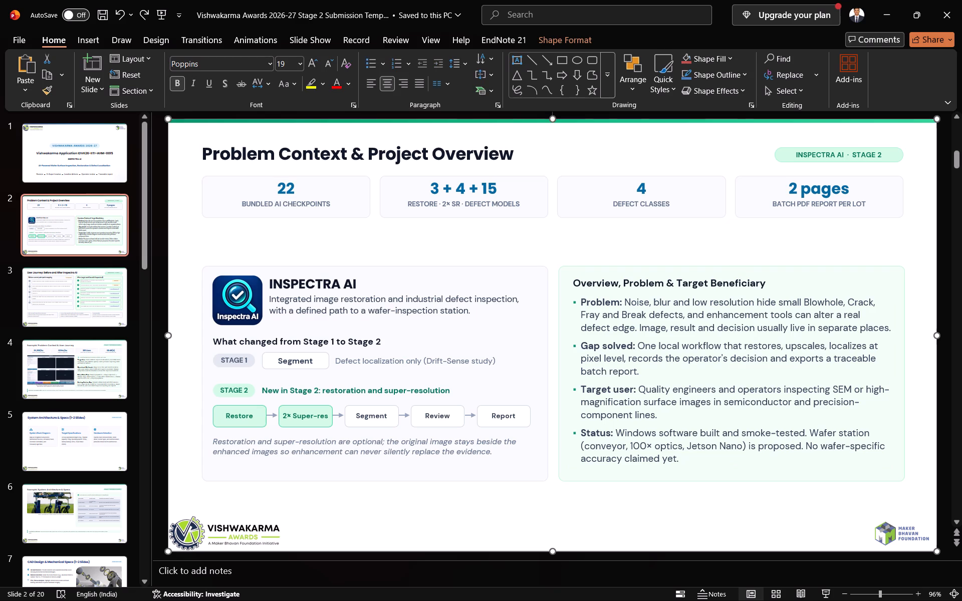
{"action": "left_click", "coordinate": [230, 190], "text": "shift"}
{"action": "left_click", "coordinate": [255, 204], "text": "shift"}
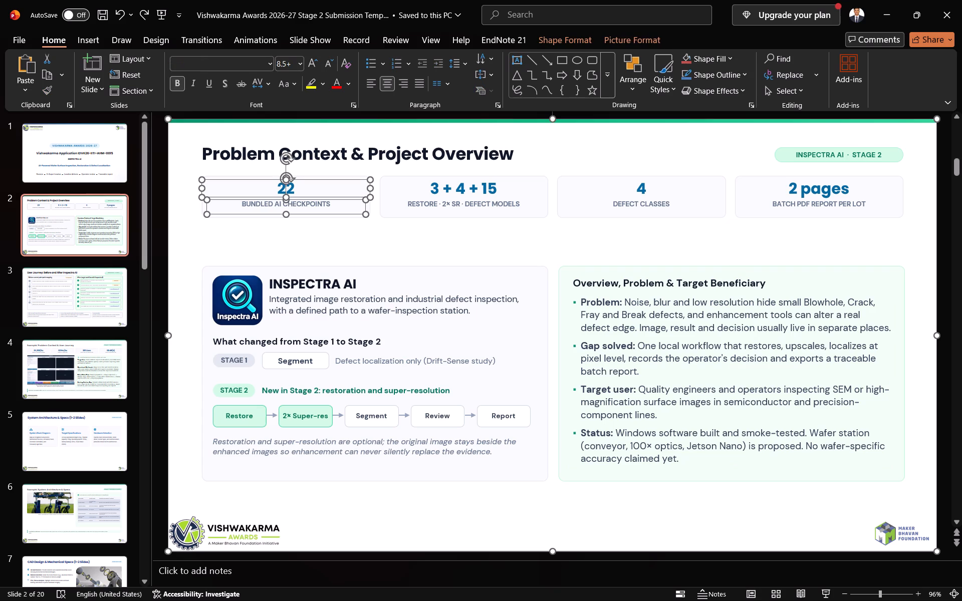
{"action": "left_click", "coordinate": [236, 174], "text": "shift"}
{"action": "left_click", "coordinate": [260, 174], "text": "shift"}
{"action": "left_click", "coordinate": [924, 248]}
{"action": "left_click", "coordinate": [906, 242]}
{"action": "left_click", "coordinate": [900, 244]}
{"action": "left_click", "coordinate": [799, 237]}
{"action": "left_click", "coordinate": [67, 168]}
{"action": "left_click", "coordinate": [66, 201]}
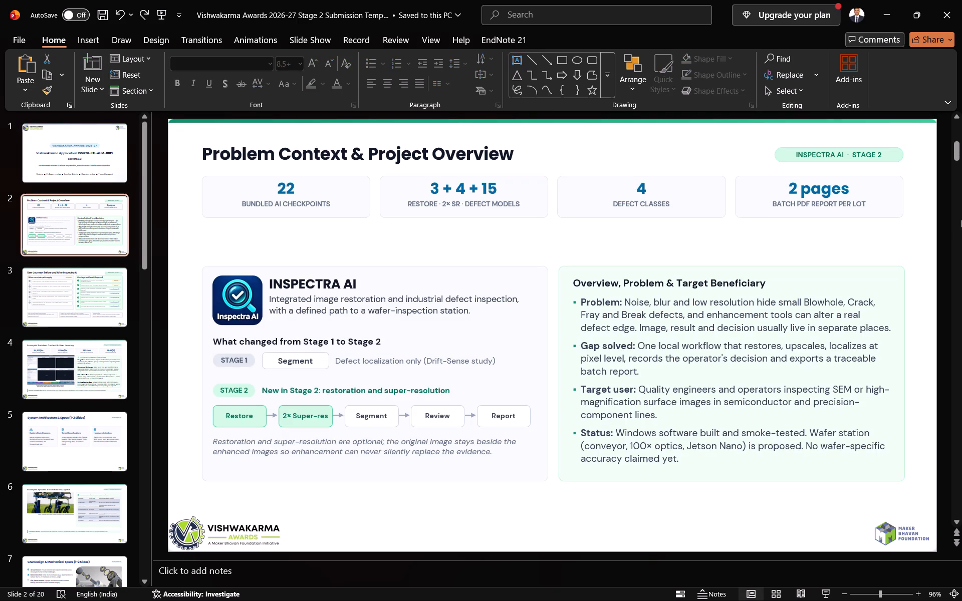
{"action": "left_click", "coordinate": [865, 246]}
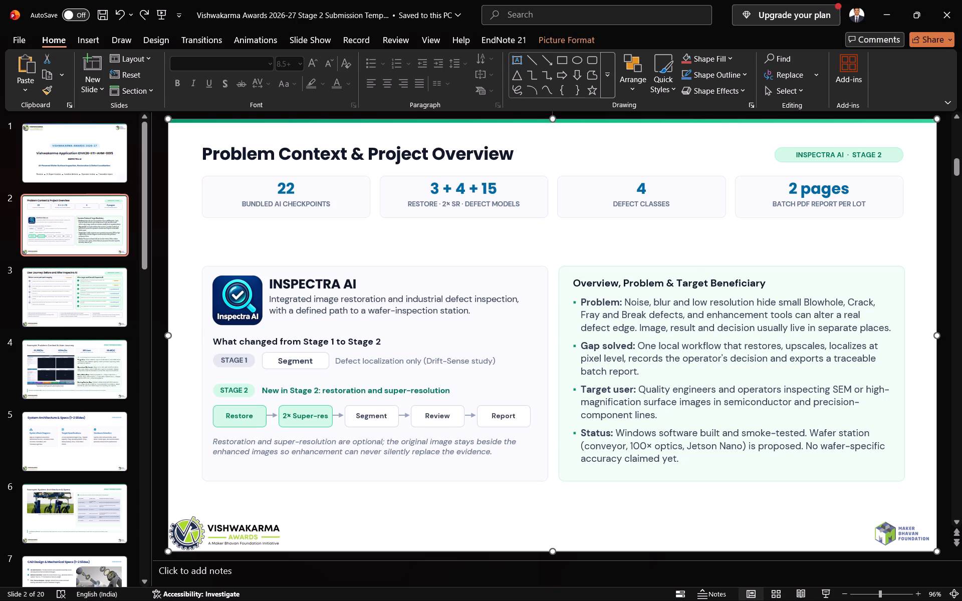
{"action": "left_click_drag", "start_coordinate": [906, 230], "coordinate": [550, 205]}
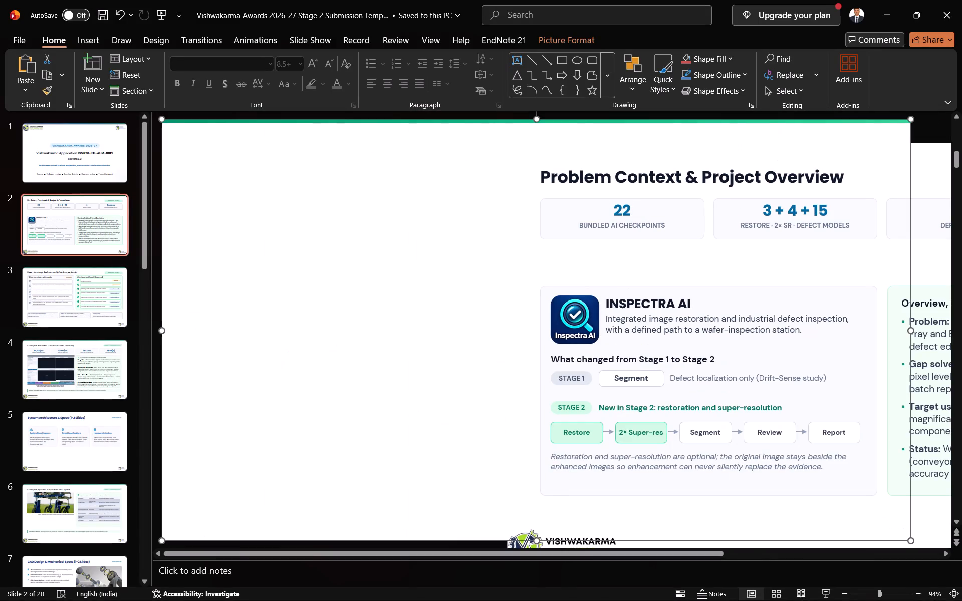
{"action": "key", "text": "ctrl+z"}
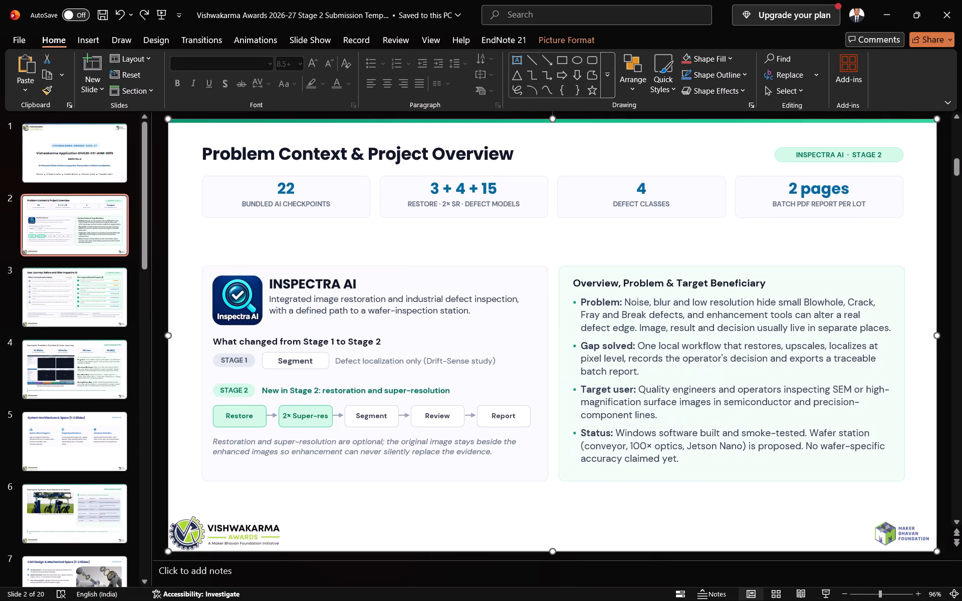
Copy all four highlight cards from slide 2 together, including their background boxes, figures and labels.
{"action": "left_click", "coordinate": [889, 202]}
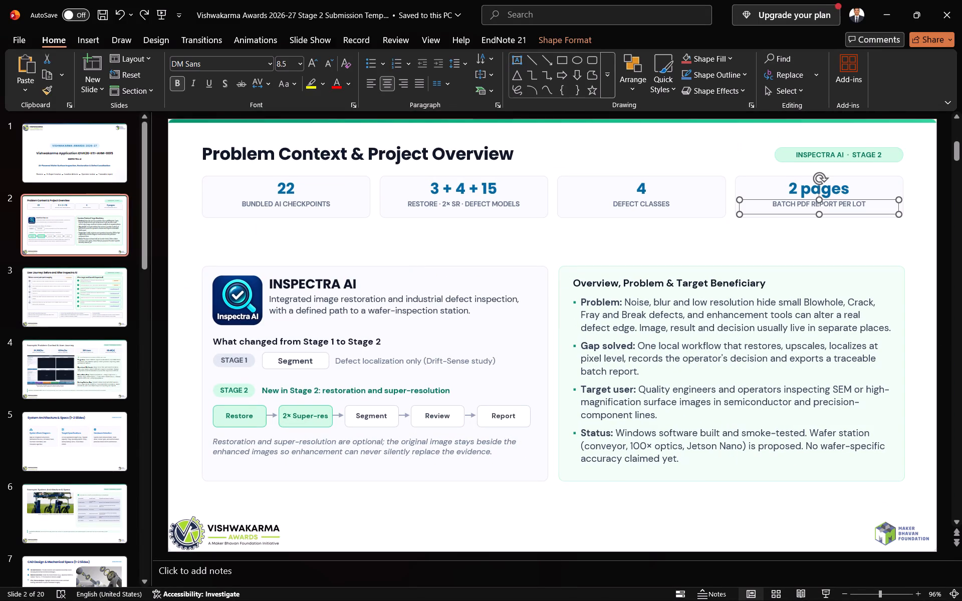
{"action": "left_click", "coordinate": [853, 192], "text": "shift"}
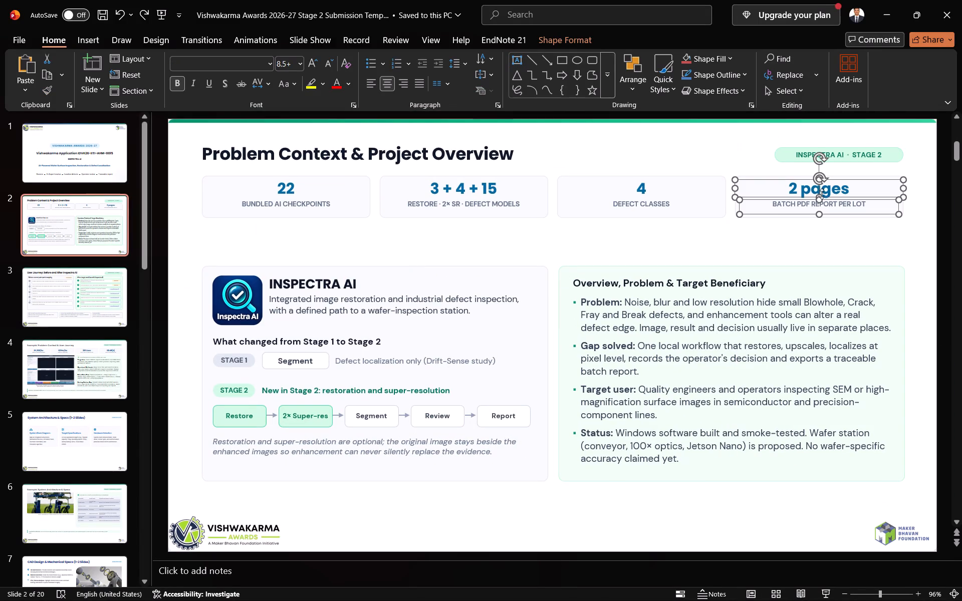
{"action": "left_click", "coordinate": [771, 175], "text": "shift"}
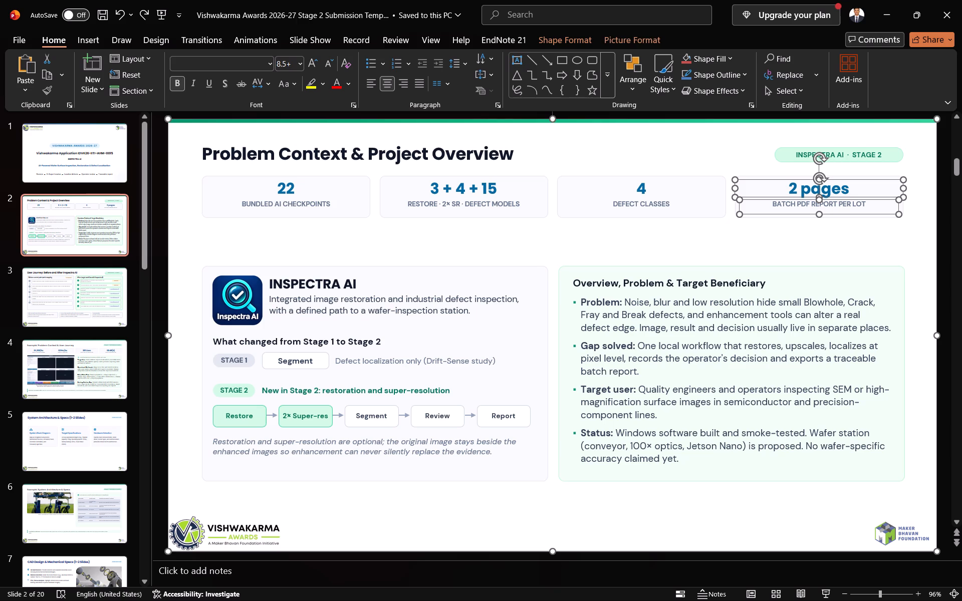
{"action": "left_click", "coordinate": [750, 215], "text": "shift"}
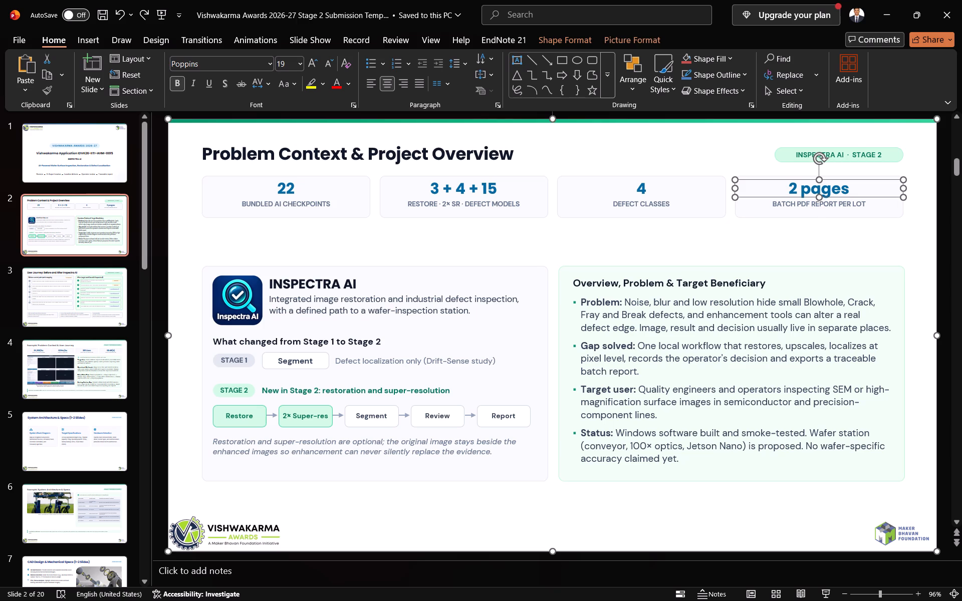
{"action": "left_click", "coordinate": [746, 215]}
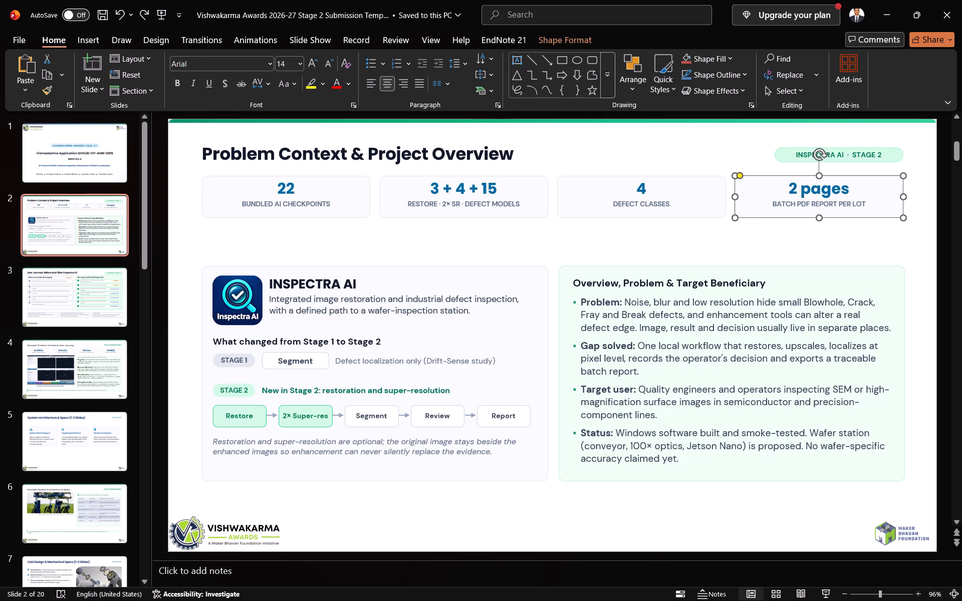
{"action": "left_click", "coordinate": [779, 193], "text": "shift"}
{"action": "left_click", "coordinate": [799, 204], "text": "shift"}
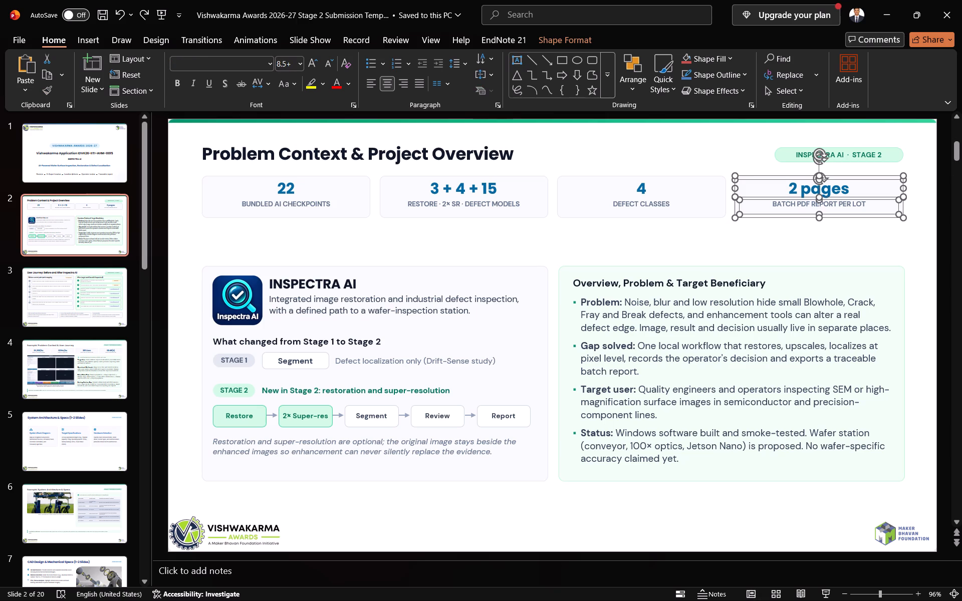
{"action": "left_click", "coordinate": [695, 178], "text": "shift"}
{"action": "left_click", "coordinate": [701, 191], "text": "shift"}
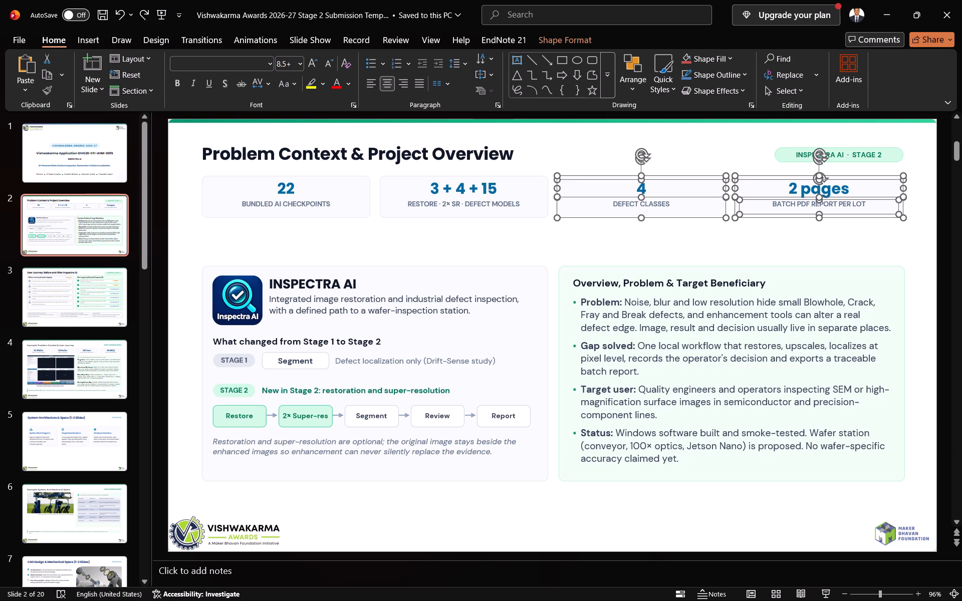
{"action": "left_click", "coordinate": [636, 201], "text": "shift"}
{"action": "left_click", "coordinate": [548, 181], "text": "shift"}
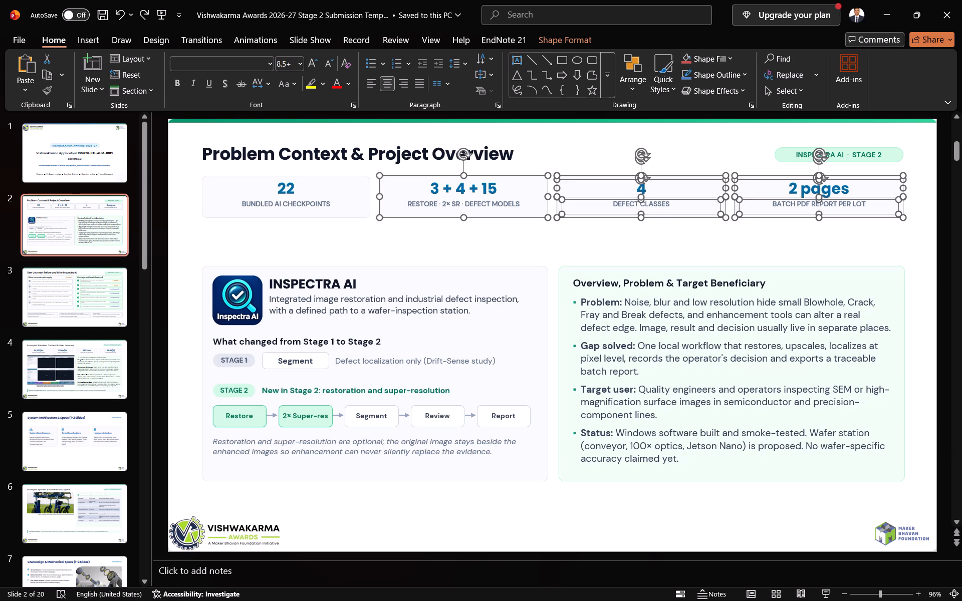
{"action": "left_click", "coordinate": [512, 194], "text": "shift"}
{"action": "left_click", "coordinate": [492, 200], "text": "shift"}
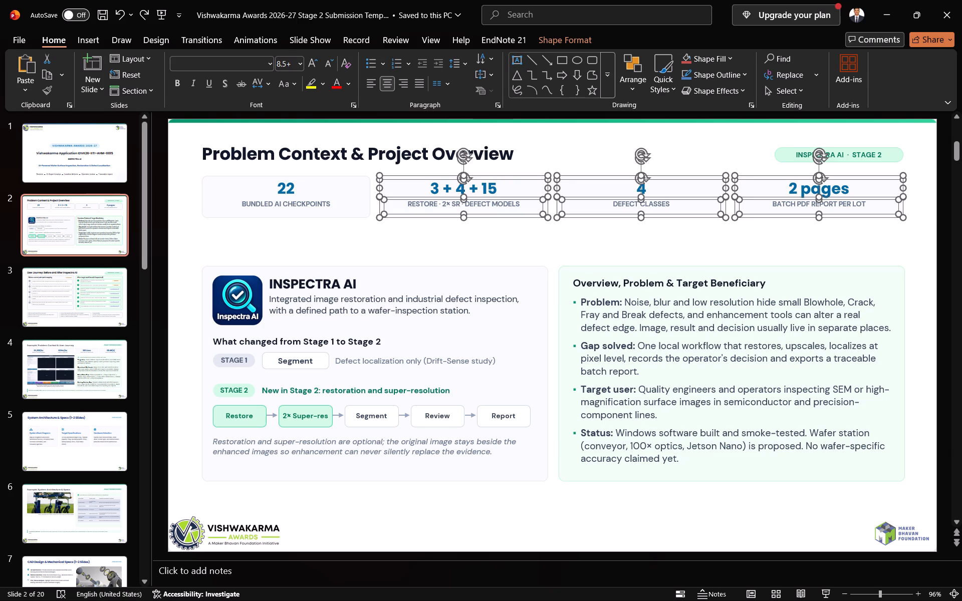
{"action": "left_click", "coordinate": [369, 201], "text": "shift"}
{"action": "left_click", "coordinate": [337, 200], "text": "shift"}
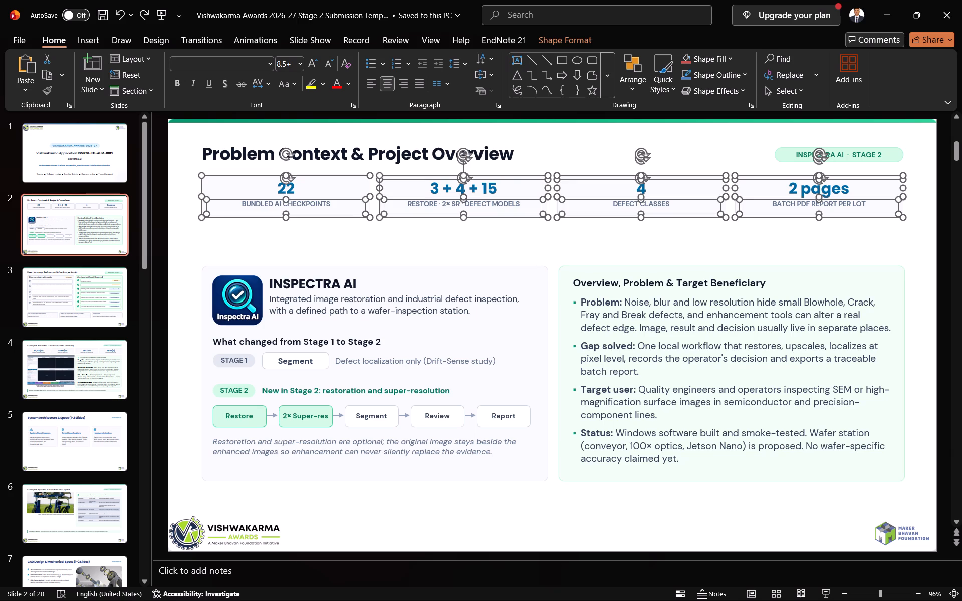
{"action": "left_click", "coordinate": [290, 187], "text": "shift"}
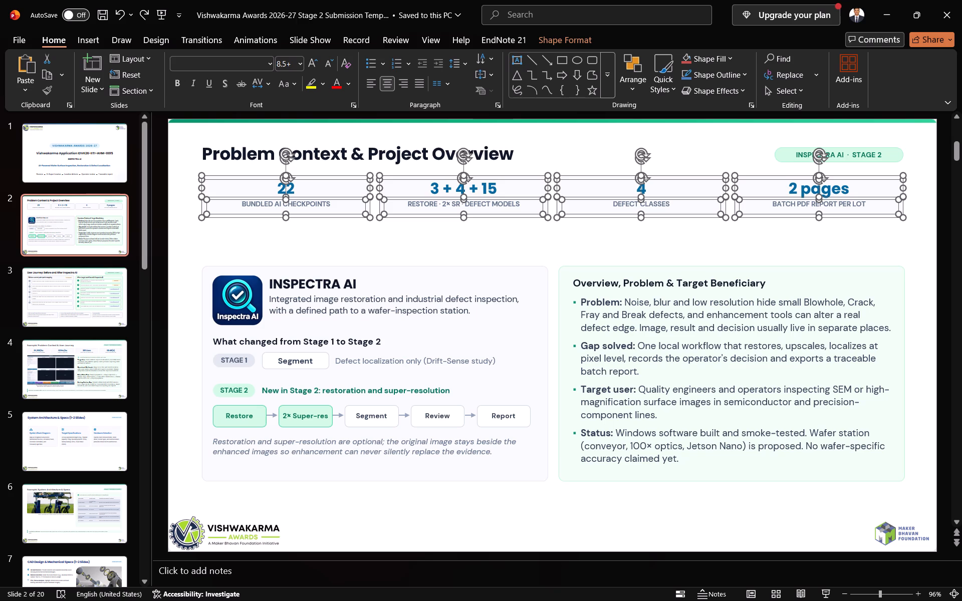
{"action": "key", "text": "ctrl+c"}
{"action": "key", "text": "ctrl+c"}
{"action": "key", "text": "ctrl+c"}
{"action": "key", "text": "ctrl+c"}
{"action": "key", "text": "ctrl+c"}
{"action": "key", "text": "ctrl+c"}
{"action": "key", "text": "ctrl+c"}
{"action": "key", "text": "ctrl+c"}
{"action": "key", "text": "ctrl+c"}
{"action": "key", "text": "ctrl+c"}
{"action": "key", "text": "ctrl+c"}
{"action": "key", "text": "ctrl+c"}
{"action": "key", "text": "ctrl+c"}
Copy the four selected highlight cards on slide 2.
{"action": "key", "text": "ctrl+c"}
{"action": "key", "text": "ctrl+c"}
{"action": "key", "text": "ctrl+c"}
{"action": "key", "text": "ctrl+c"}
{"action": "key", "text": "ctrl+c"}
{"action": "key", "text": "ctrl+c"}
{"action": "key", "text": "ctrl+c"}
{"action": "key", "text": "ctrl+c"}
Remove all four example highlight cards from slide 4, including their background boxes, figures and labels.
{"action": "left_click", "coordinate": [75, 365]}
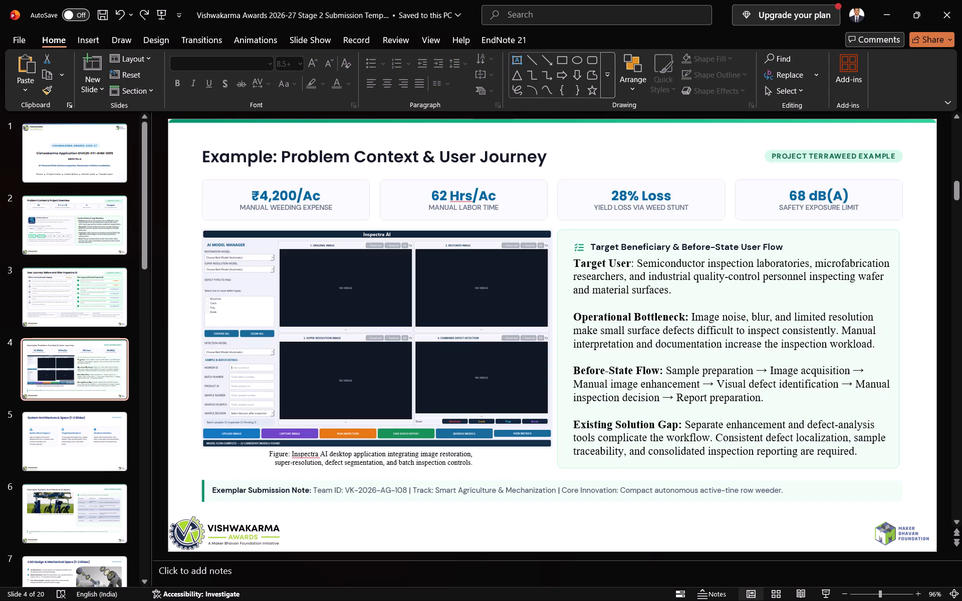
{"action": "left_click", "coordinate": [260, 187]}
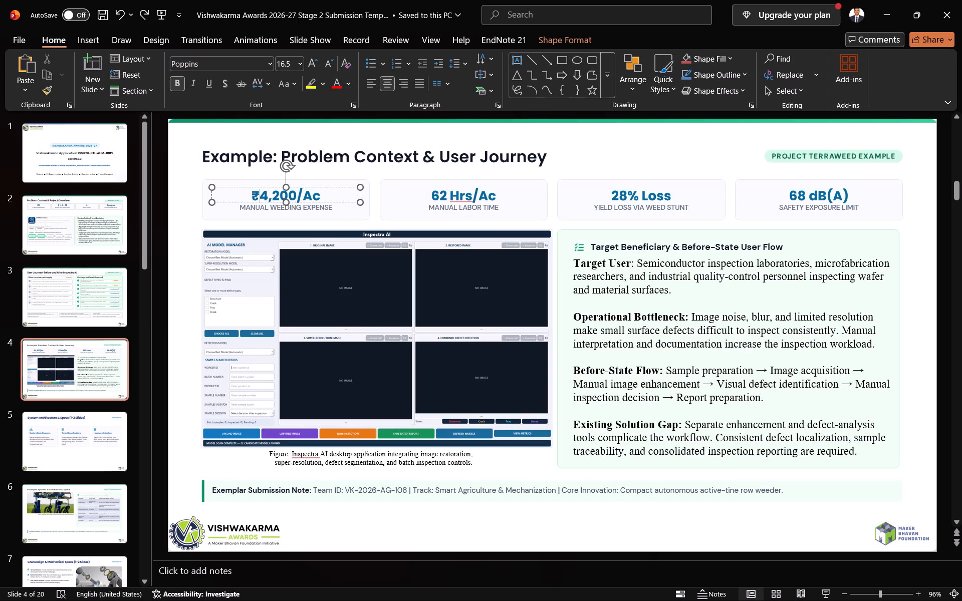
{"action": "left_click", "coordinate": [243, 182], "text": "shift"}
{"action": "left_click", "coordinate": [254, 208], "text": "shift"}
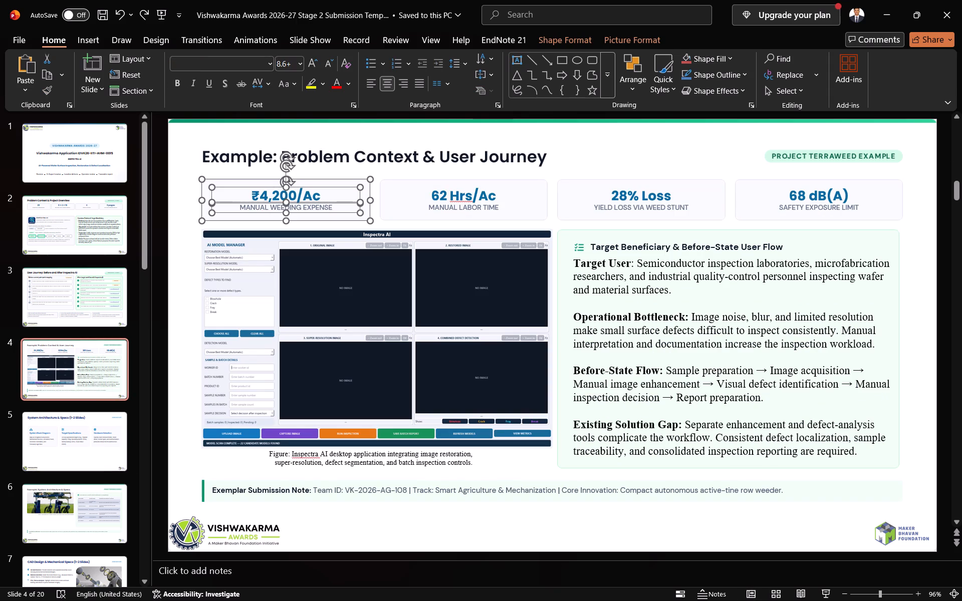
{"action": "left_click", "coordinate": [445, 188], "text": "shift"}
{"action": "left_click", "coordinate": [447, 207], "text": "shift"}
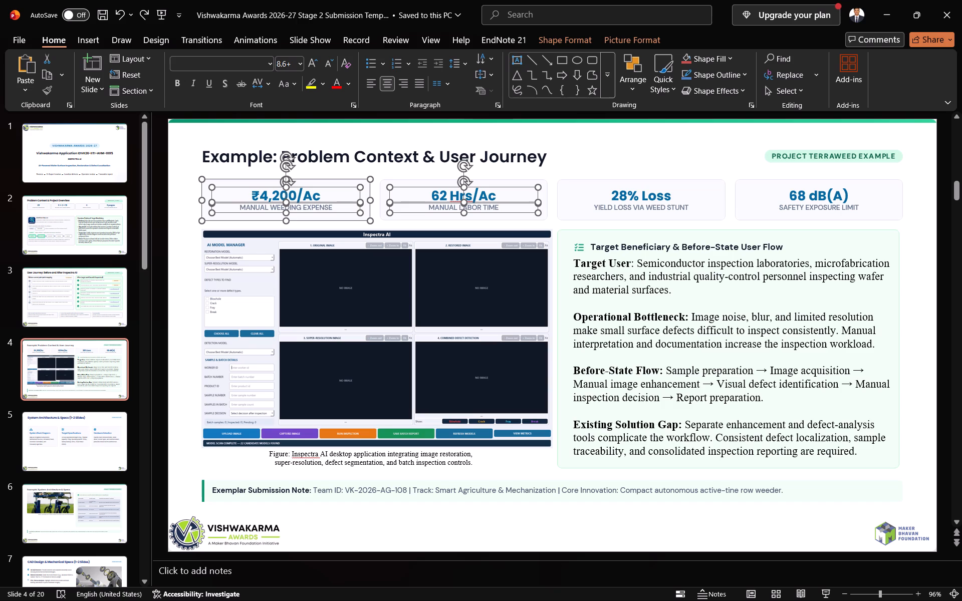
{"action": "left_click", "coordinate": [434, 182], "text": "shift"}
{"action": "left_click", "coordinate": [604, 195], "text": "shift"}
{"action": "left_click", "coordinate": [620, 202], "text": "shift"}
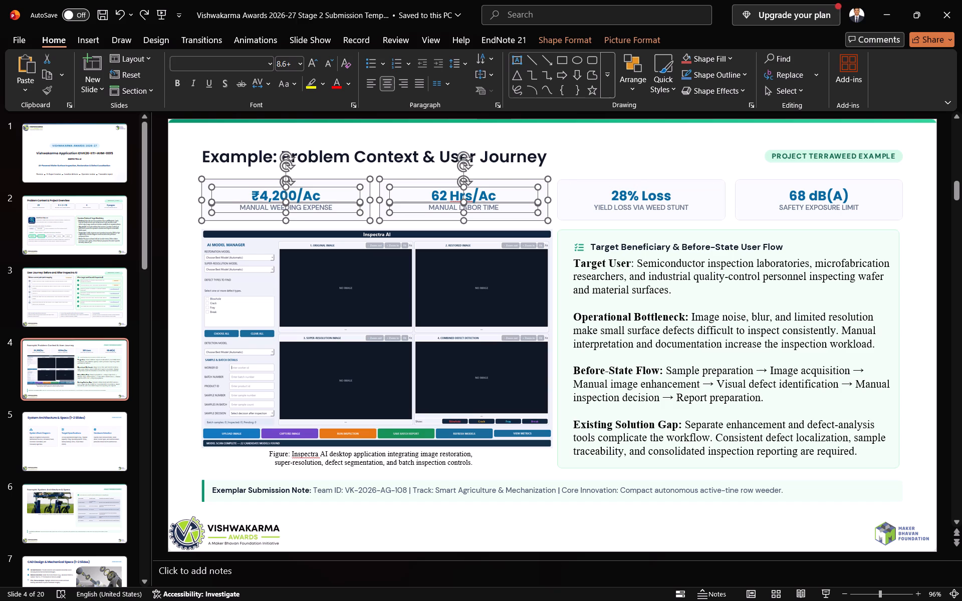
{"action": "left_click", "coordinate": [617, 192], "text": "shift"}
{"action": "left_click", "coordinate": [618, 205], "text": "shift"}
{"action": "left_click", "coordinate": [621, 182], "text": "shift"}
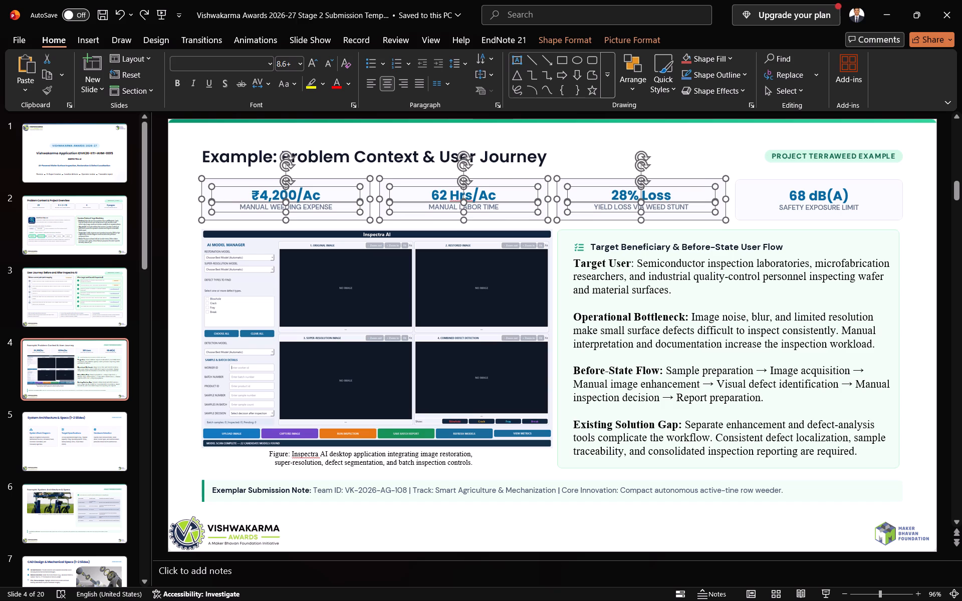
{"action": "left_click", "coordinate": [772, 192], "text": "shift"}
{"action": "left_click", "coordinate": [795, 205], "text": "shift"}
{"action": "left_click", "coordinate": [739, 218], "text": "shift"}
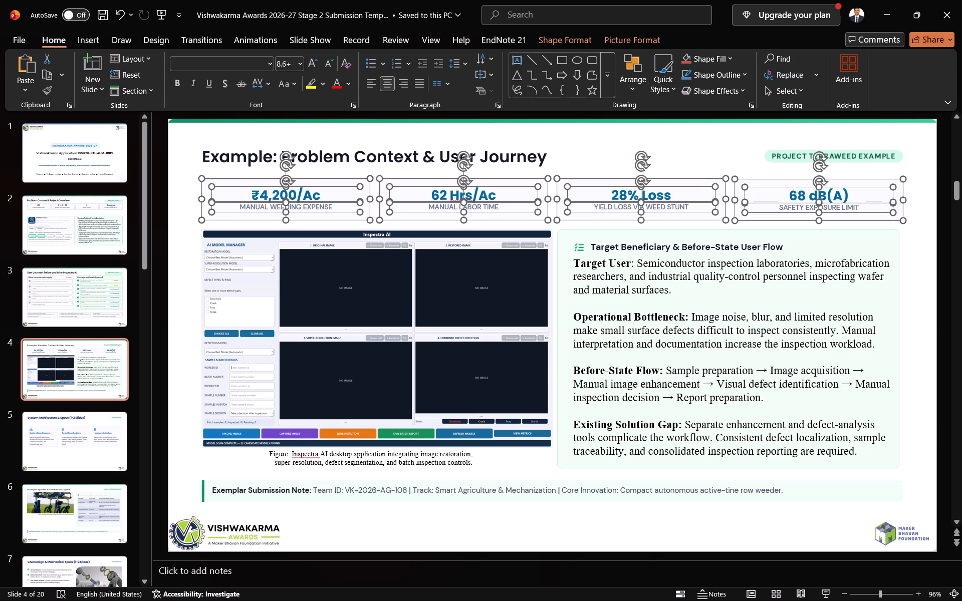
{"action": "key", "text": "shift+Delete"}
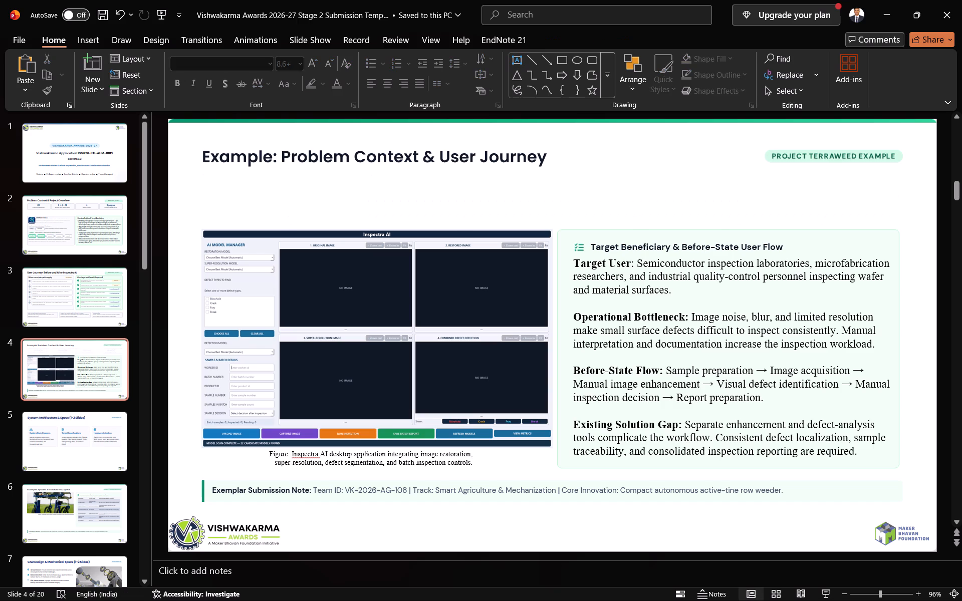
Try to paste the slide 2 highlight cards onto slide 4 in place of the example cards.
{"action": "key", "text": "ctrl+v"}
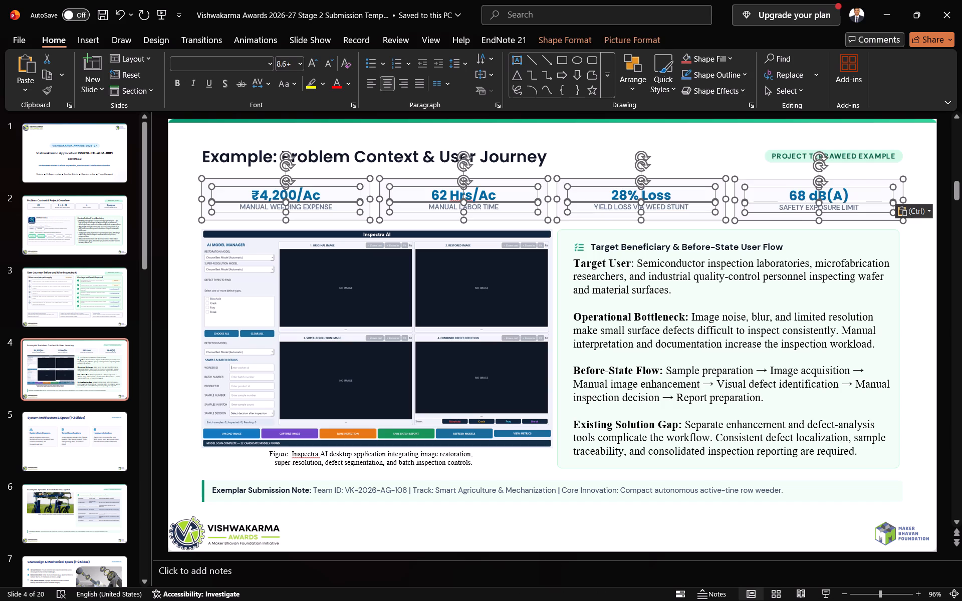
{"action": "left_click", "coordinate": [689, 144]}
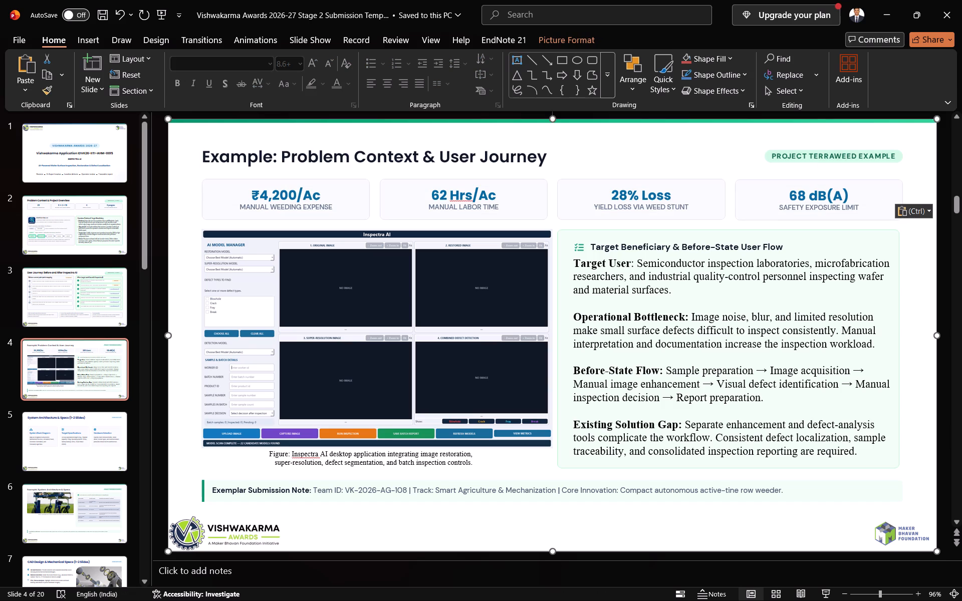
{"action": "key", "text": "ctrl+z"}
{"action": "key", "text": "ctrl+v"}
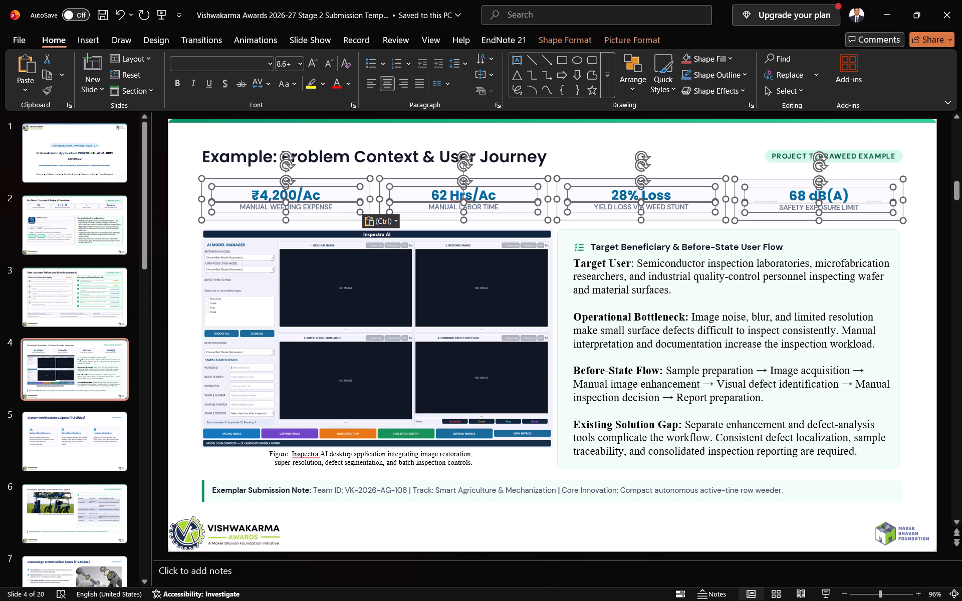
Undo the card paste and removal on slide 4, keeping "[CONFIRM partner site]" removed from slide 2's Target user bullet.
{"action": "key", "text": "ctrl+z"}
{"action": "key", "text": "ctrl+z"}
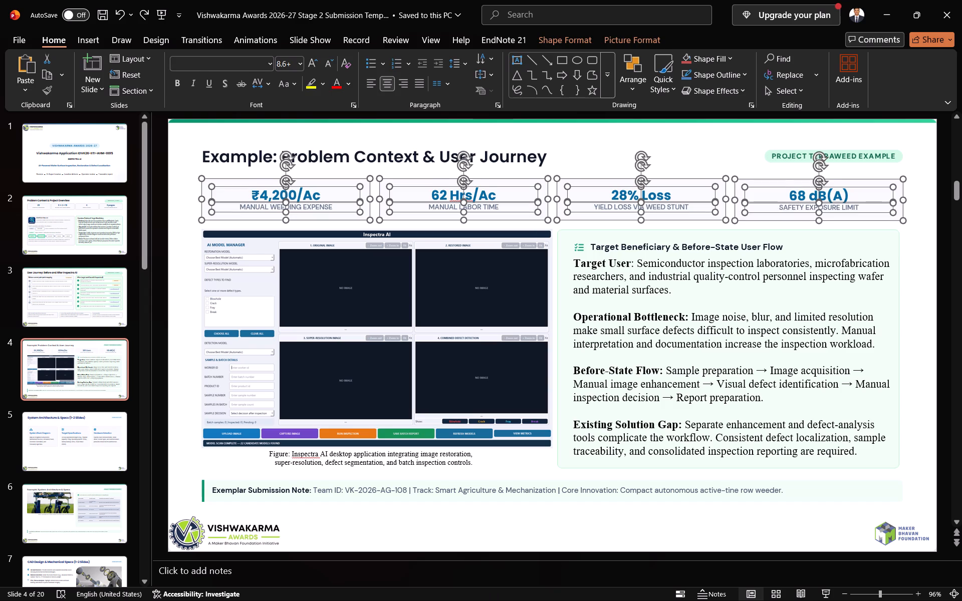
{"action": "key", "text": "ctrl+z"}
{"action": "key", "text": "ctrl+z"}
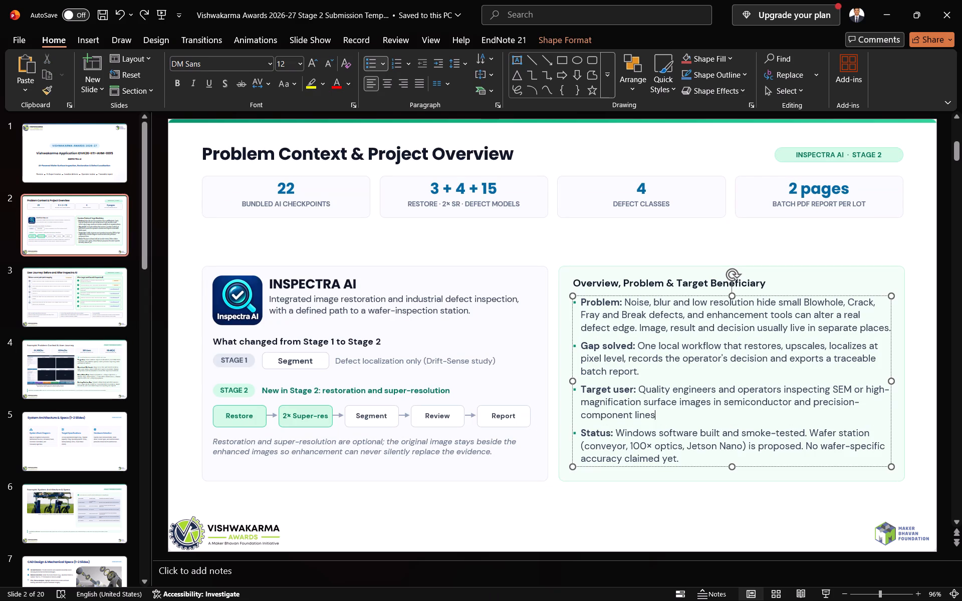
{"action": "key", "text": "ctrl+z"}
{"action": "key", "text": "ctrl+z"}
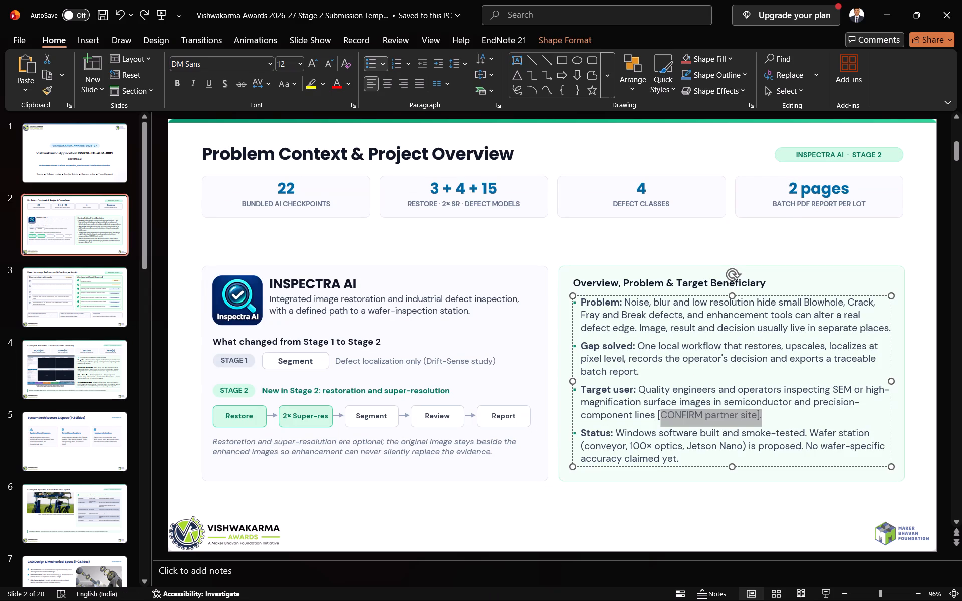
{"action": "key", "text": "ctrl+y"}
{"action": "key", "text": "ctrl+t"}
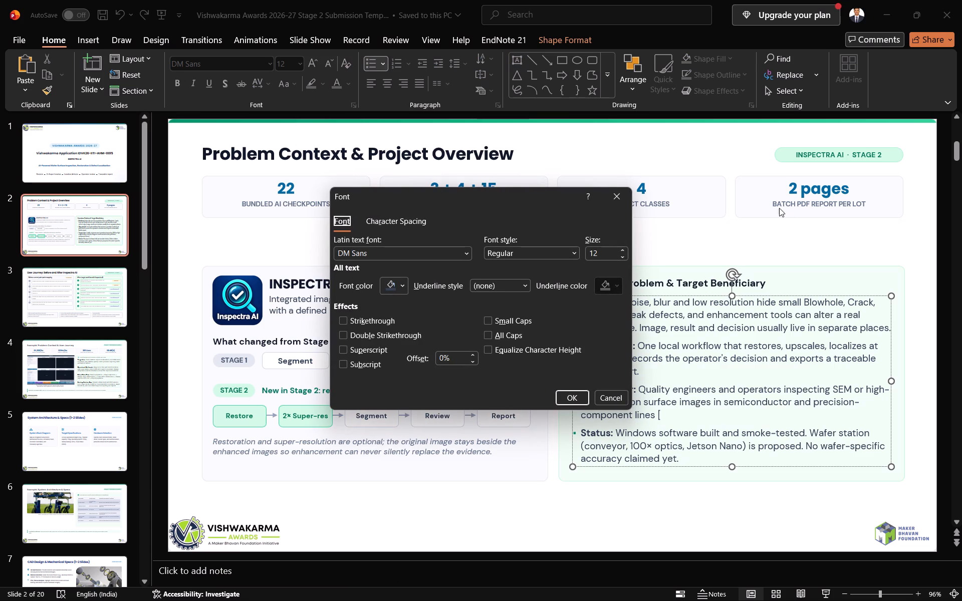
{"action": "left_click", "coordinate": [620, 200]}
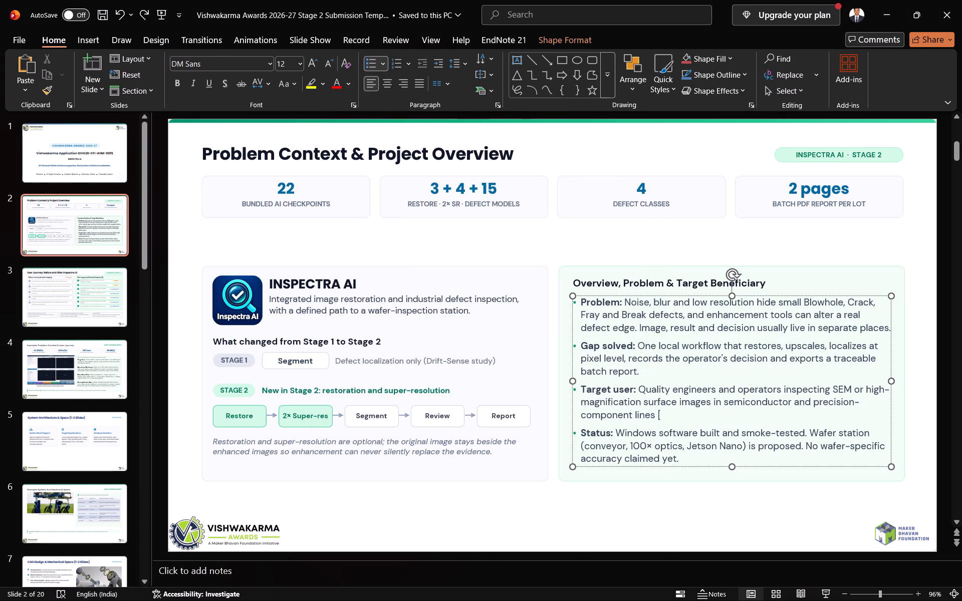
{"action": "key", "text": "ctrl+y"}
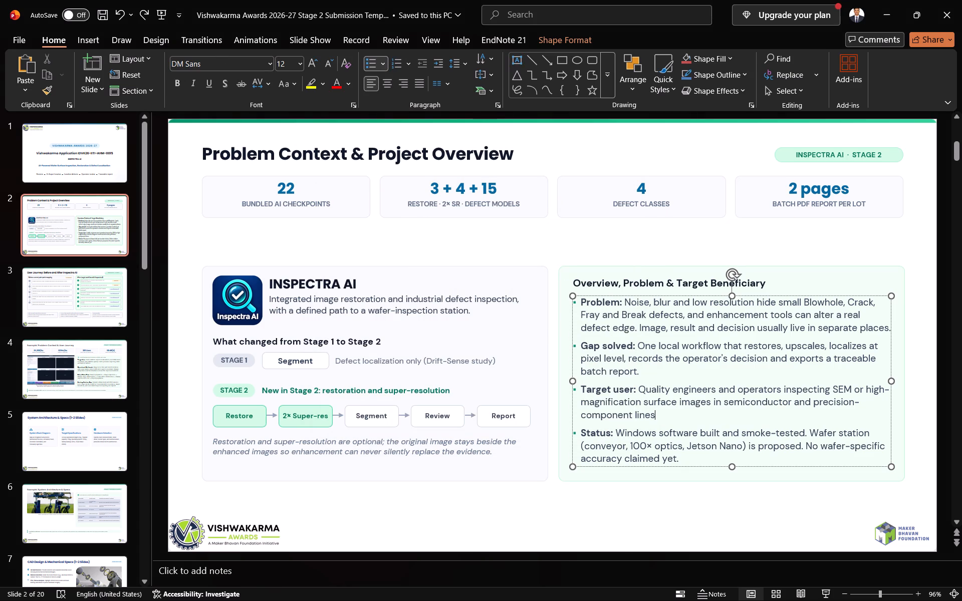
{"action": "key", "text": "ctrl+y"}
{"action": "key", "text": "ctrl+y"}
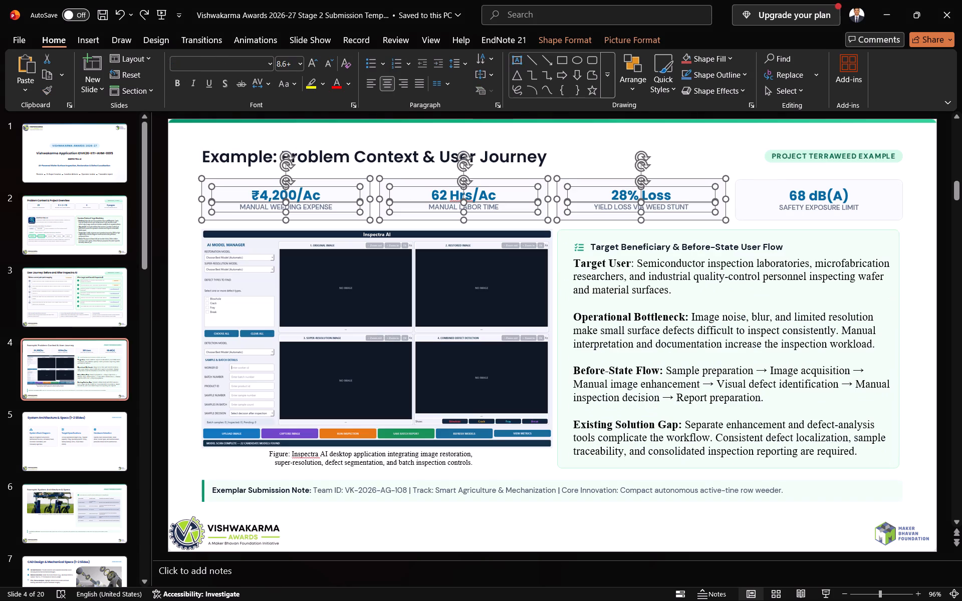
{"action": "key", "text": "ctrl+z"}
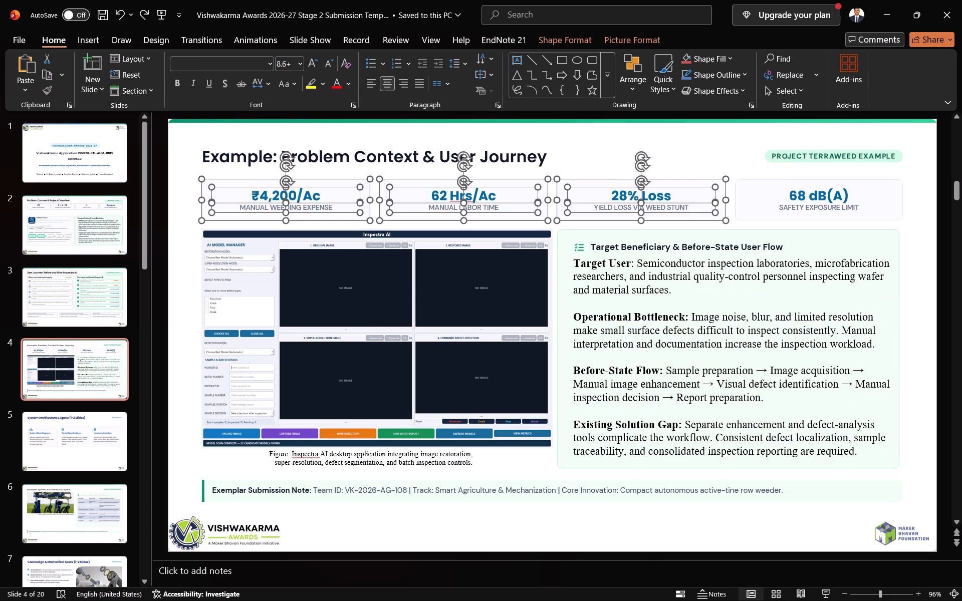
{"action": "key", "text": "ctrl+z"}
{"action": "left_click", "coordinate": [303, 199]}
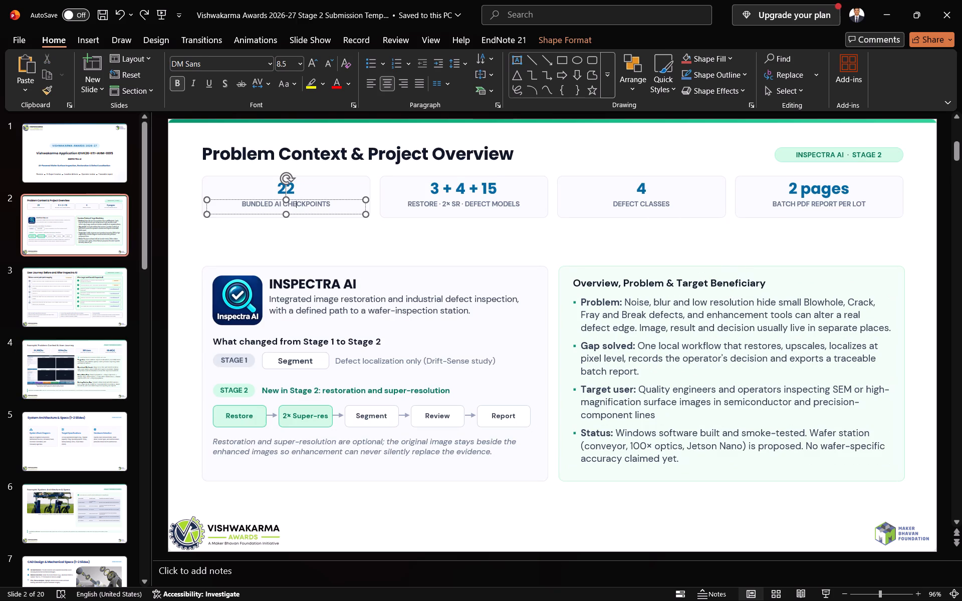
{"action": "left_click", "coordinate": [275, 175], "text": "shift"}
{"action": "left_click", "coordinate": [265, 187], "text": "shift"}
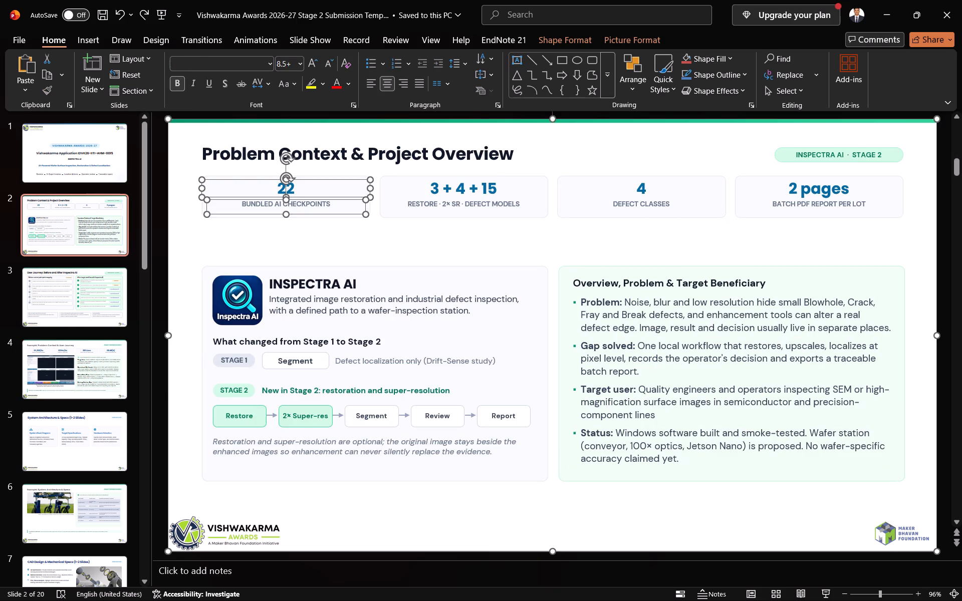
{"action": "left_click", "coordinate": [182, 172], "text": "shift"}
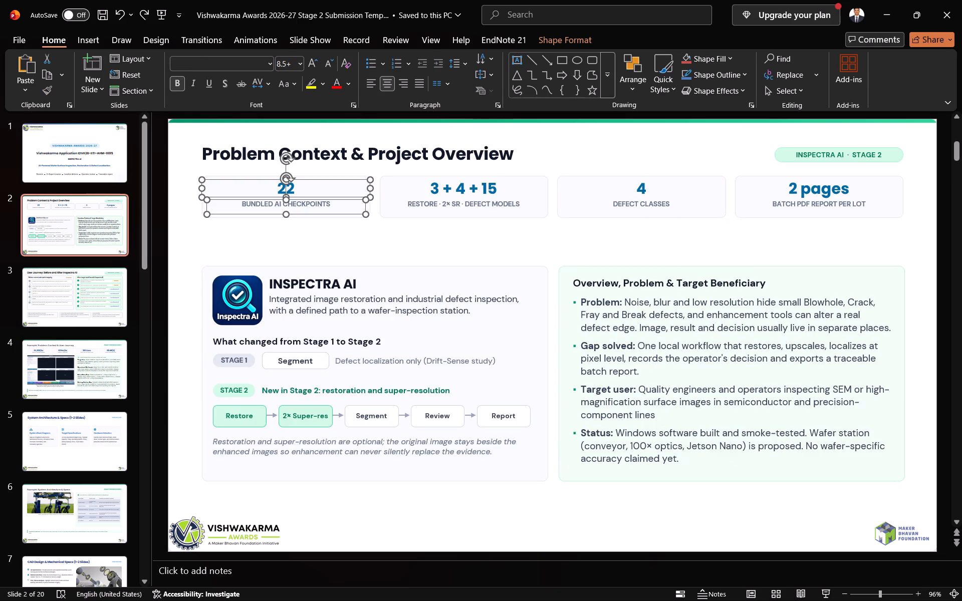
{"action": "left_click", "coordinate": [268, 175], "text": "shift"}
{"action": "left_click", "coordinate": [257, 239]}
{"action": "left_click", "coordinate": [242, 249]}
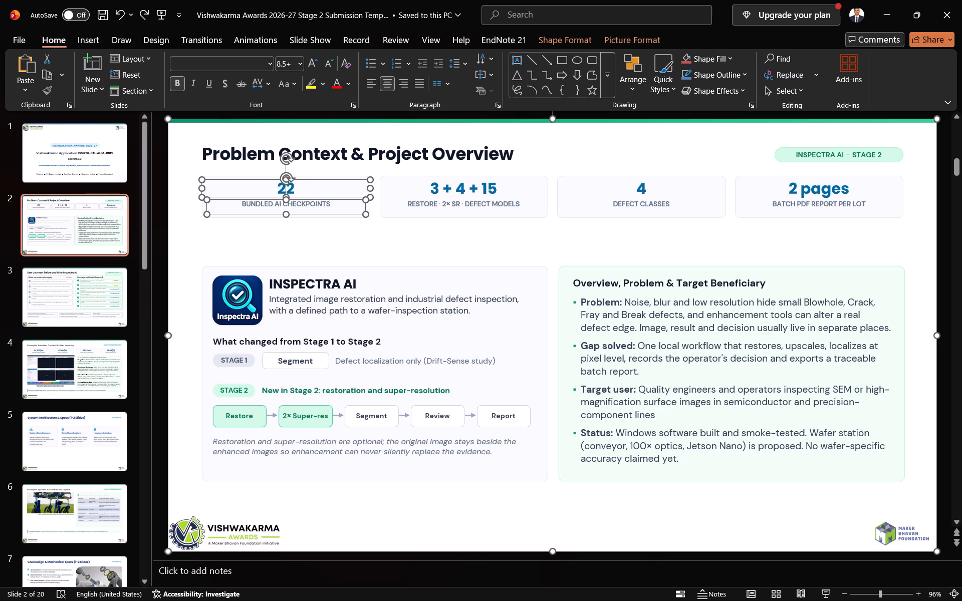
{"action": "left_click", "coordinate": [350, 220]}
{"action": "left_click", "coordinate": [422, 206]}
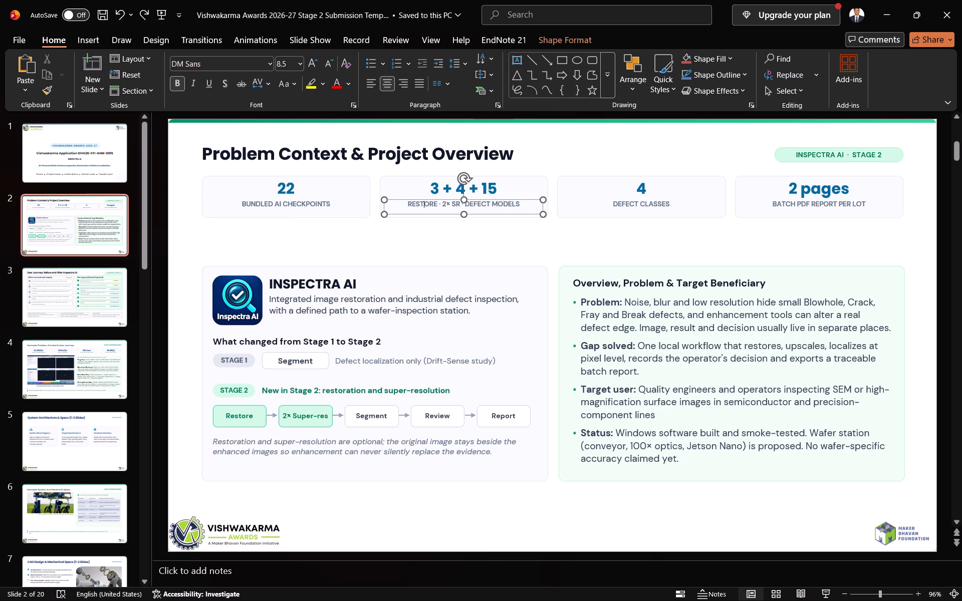
Copy all four highlight cards from slide 2 together, including their background boxes, figures and labels.
{"action": "left_click", "coordinate": [368, 188], "text": "shift"}
{"action": "left_click", "coordinate": [368, 214]}
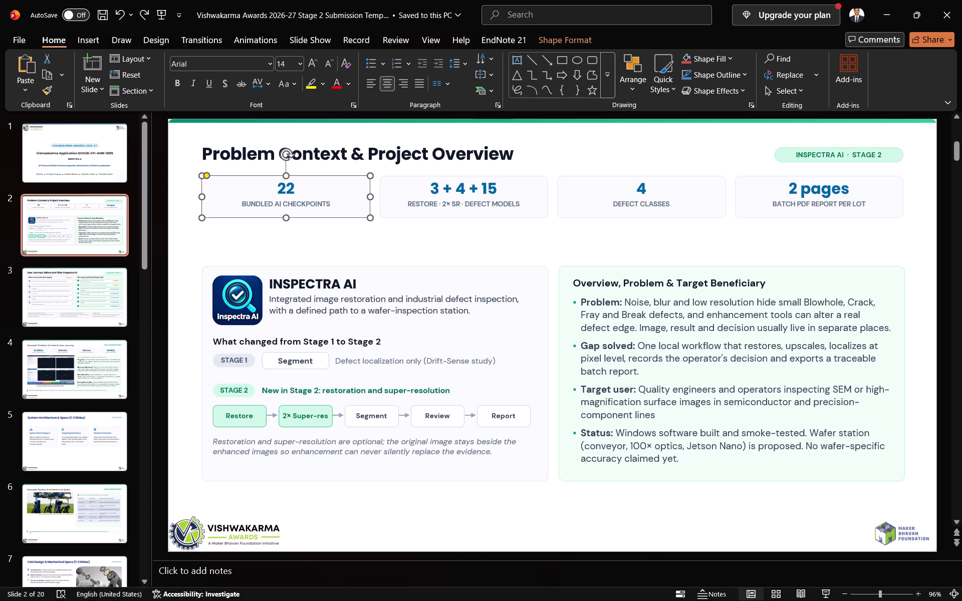
{"action": "left_click", "coordinate": [350, 203], "text": "shift"}
{"action": "left_click", "coordinate": [292, 189], "text": "shift"}
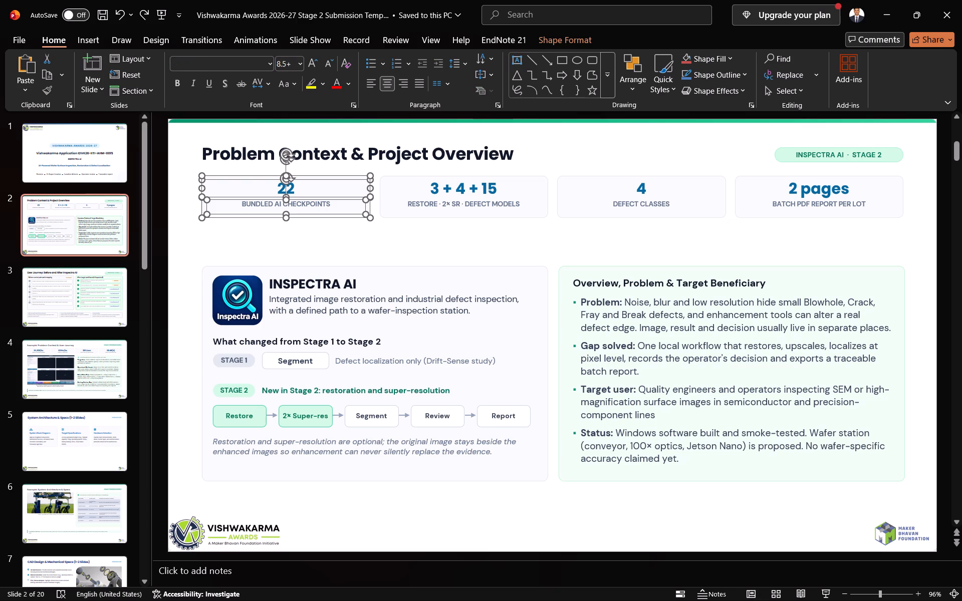
{"action": "left_click", "coordinate": [382, 177], "text": "shift"}
{"action": "left_click", "coordinate": [402, 188], "text": "shift"}
{"action": "left_click", "coordinate": [419, 203], "text": "shift"}
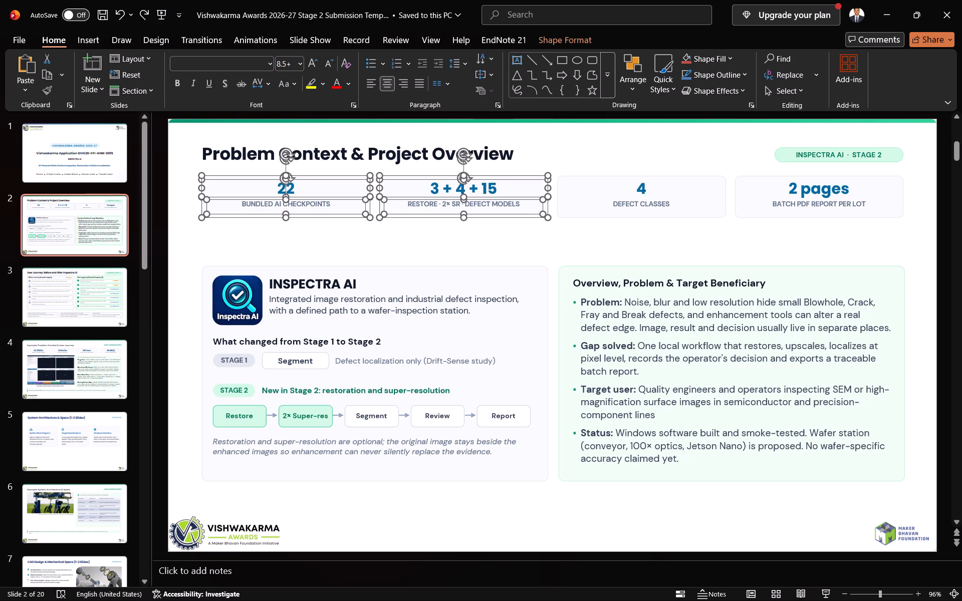
{"action": "left_click", "coordinate": [602, 195], "text": "shift"}
{"action": "left_click", "coordinate": [618, 201], "text": "shift"}
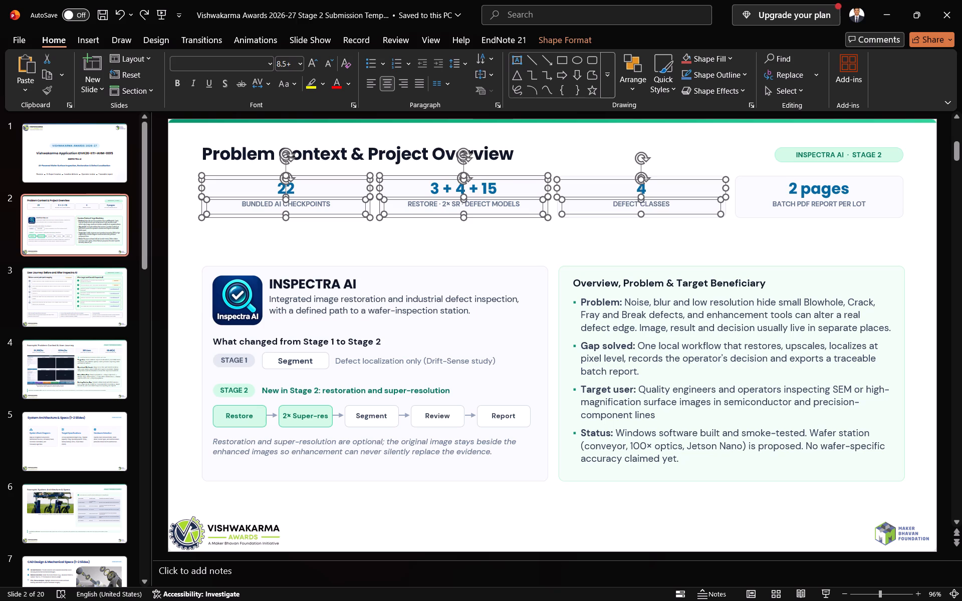
{"action": "left_click", "coordinate": [613, 176], "text": "shift"}
{"action": "left_click", "coordinate": [769, 183], "text": "shift"}
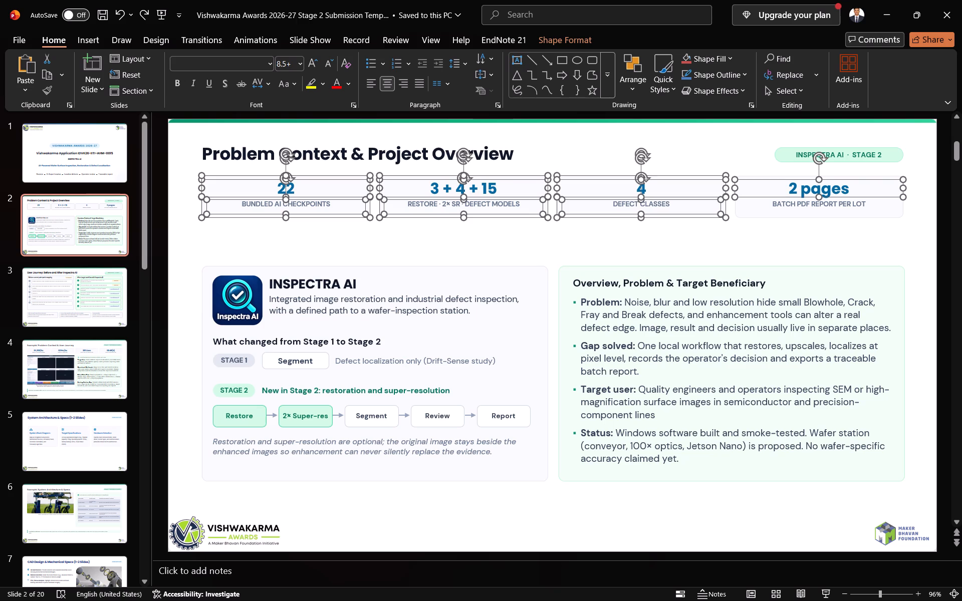
{"action": "left_click", "coordinate": [777, 205], "text": "shift"}
{"action": "left_click", "coordinate": [780, 174], "text": "shift"}
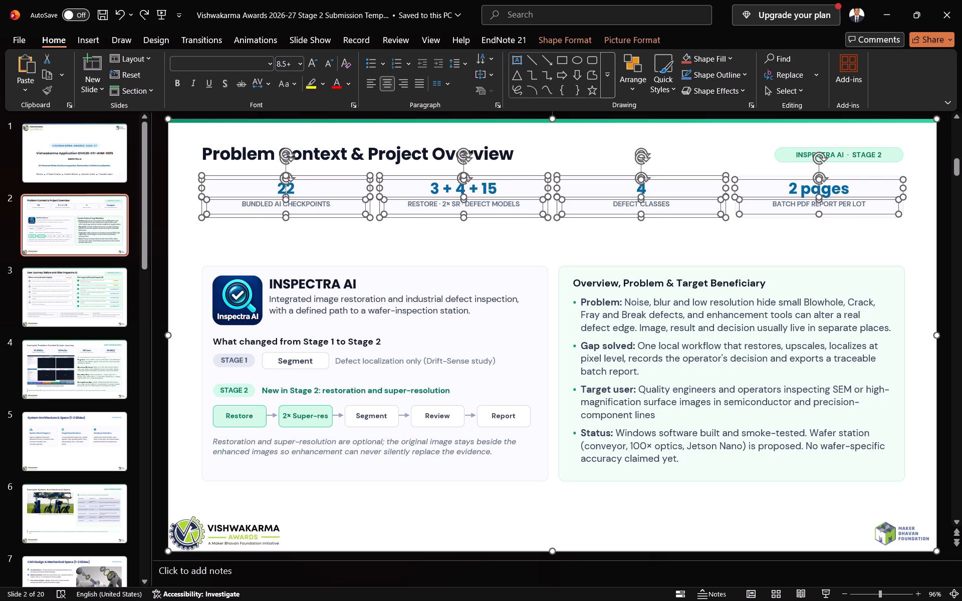
{"action": "left_click", "coordinate": [902, 211], "text": "shift"}
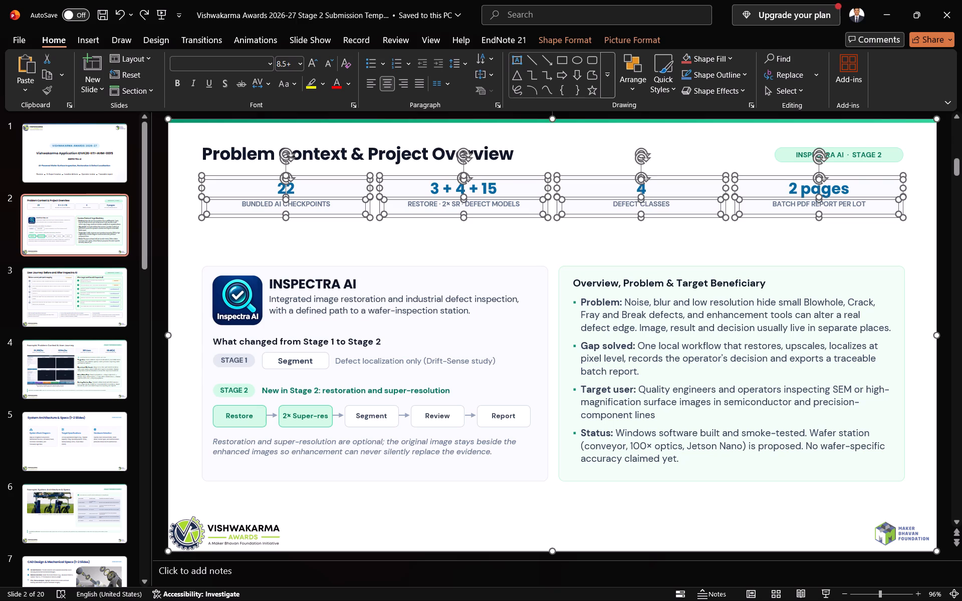
{"action": "left_click", "coordinate": [874, 243], "text": "shift"}
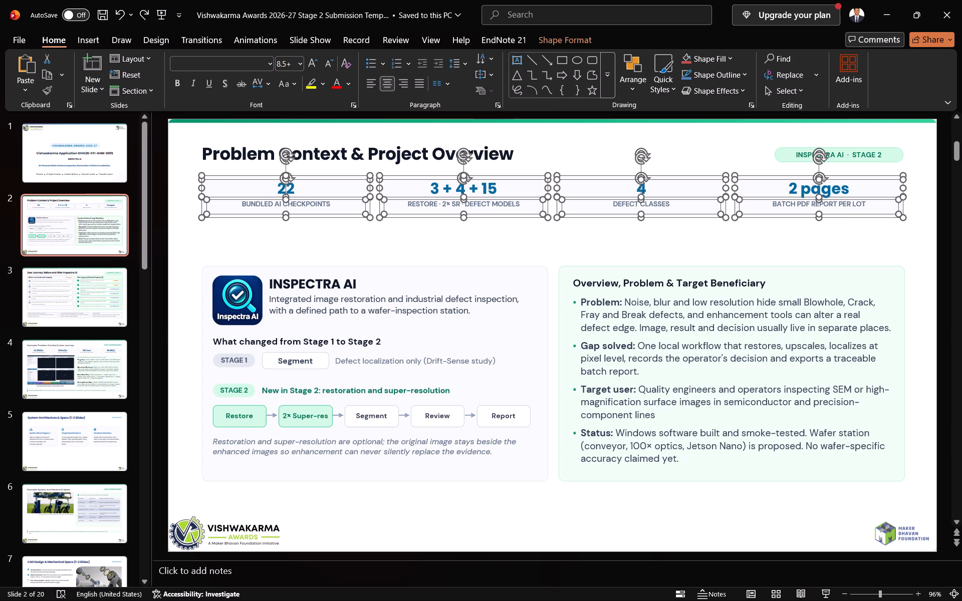
{"action": "key", "text": "ctrl+c"}
{"action": "key", "text": "ctrl+c"}
{"action": "key", "text": "ctrl+c"}
{"action": "key", "text": "ctrl+c"}
{"action": "key", "text": "ctrl+c"}
{"action": "key", "text": "ctrl+c"}
{"action": "key", "text": "ctrl+c"}
{"action": "key", "text": "ctrl+c"}
{"action": "key", "text": "ctrl+c"}
{"action": "key", "text": "ctrl+c"}
{"action": "key", "text": "ctrl+c"}
Delete the ₹4,200/Ac manual weeding expense card from slide 4, including its figure, label and background box.
{"action": "left_click", "coordinate": [111, 359]}
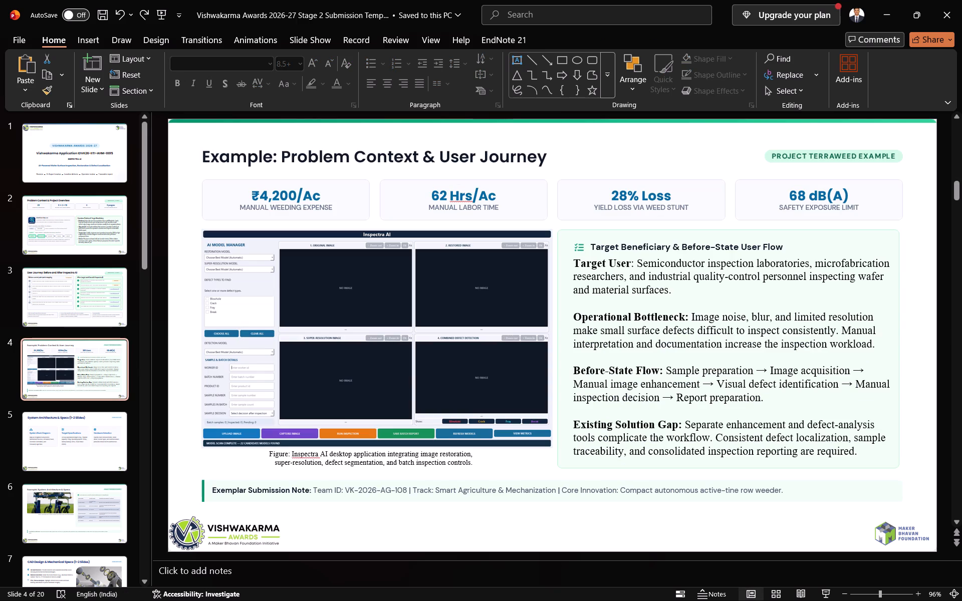
{"action": "left_click", "coordinate": [264, 194]}
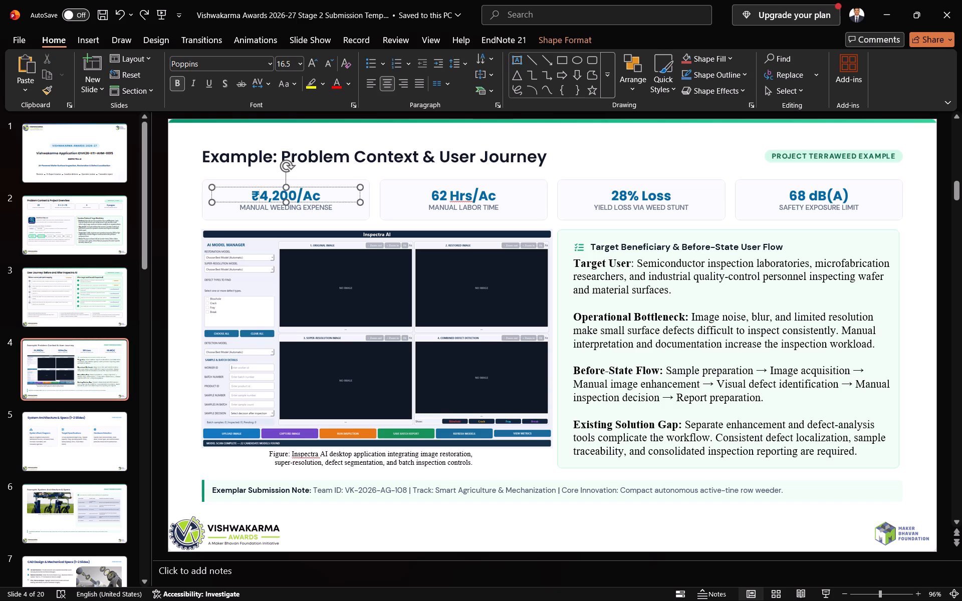
{"action": "key", "text": "Delete"}
{"action": "left_click", "coordinate": [278, 186]}
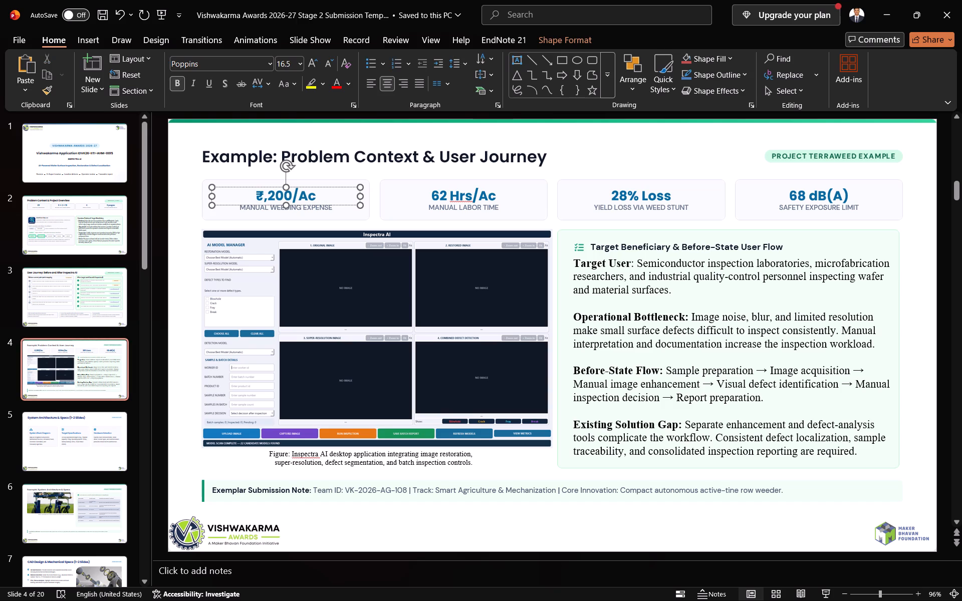
{"action": "key", "text": "Delete"}
{"action": "left_click", "coordinate": [286, 179]}
{"action": "left_click", "coordinate": [289, 205]}
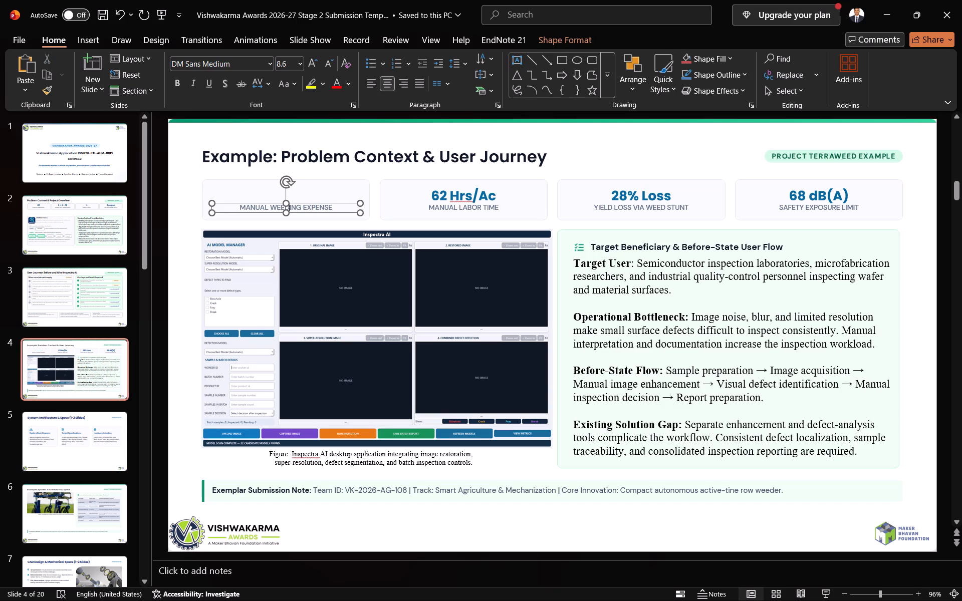
{"action": "left_click", "coordinate": [290, 201]}
{"action": "key", "text": "Delete"}
{"action": "left_click", "coordinate": [312, 206]}
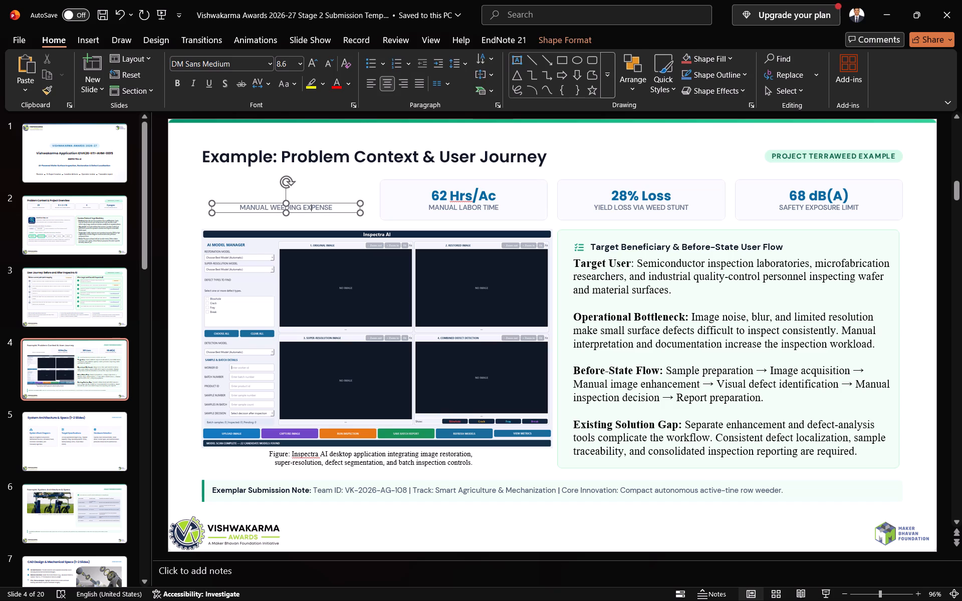
{"action": "left_click", "coordinate": [314, 203]}
{"action": "key", "text": "Delete"}
Delete the 62 Hrs/Ac manual labor time card from slide 4, including its figure, label and background box.
{"action": "left_click", "coordinate": [435, 197]}
{"action": "left_click", "coordinate": [448, 187]}
{"action": "key", "text": "Delete"}
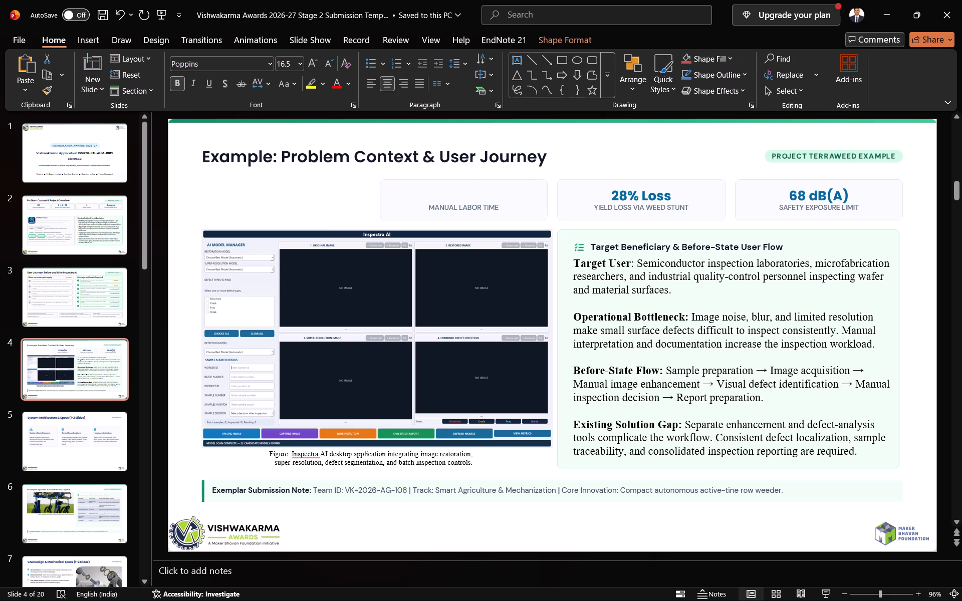
{"action": "left_click", "coordinate": [453, 205]}
{"action": "left_click", "coordinate": [455, 202]}
{"action": "key", "text": "Delete"}
{"action": "left_click", "coordinate": [452, 184]}
{"action": "left_click", "coordinate": [452, 176]}
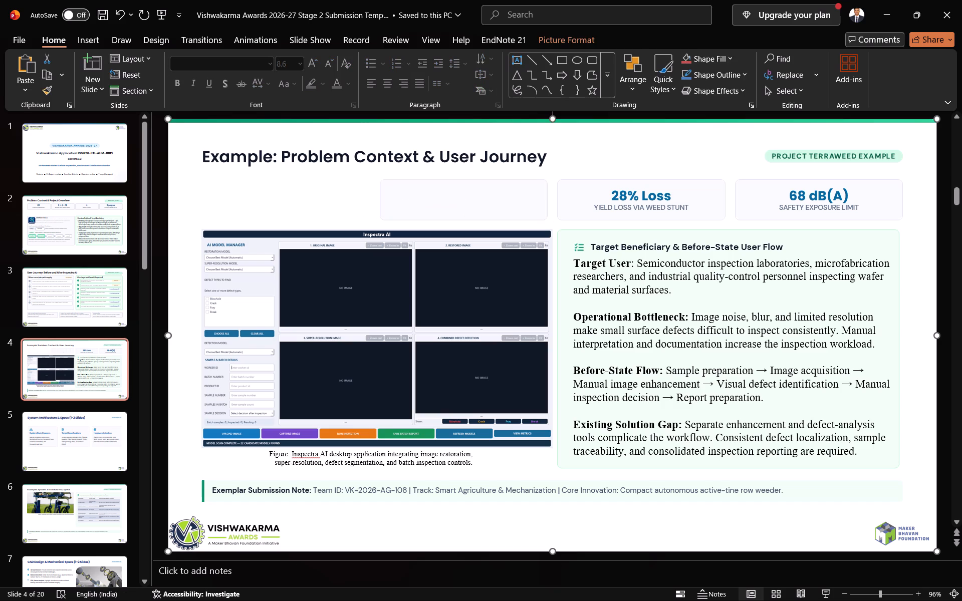
{"action": "left_click", "coordinate": [455, 181]}
{"action": "key", "text": "Delete"}
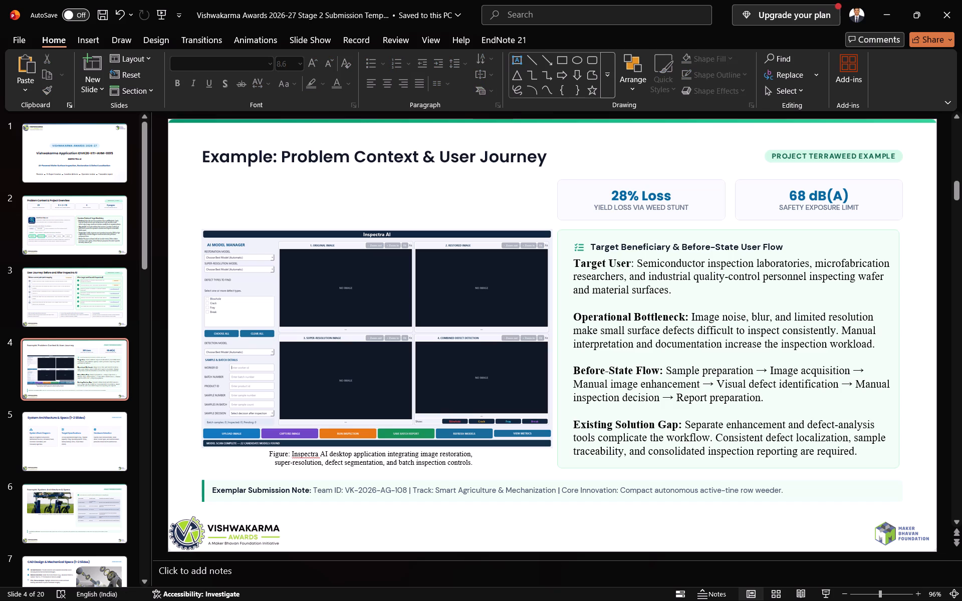
Delete the 28% Loss weed stunt card from slide 4, including its figure, label and background box.
{"action": "left_click", "coordinate": [627, 200]}
{"action": "left_click", "coordinate": [628, 186]}
{"action": "key", "text": "Delete"}
{"action": "left_click", "coordinate": [631, 206]}
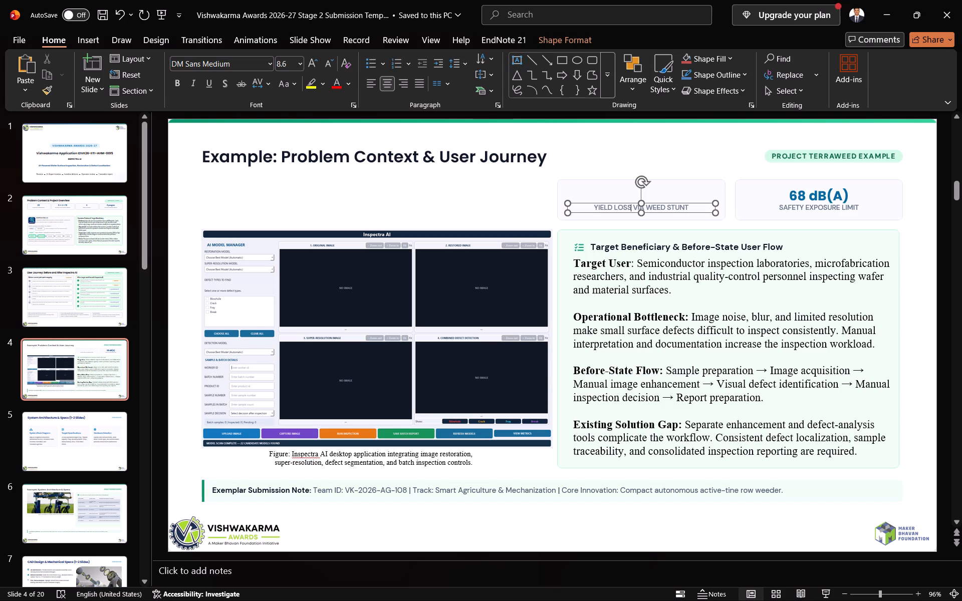
{"action": "key", "text": "Delete"}
{"action": "left_click", "coordinate": [630, 202]}
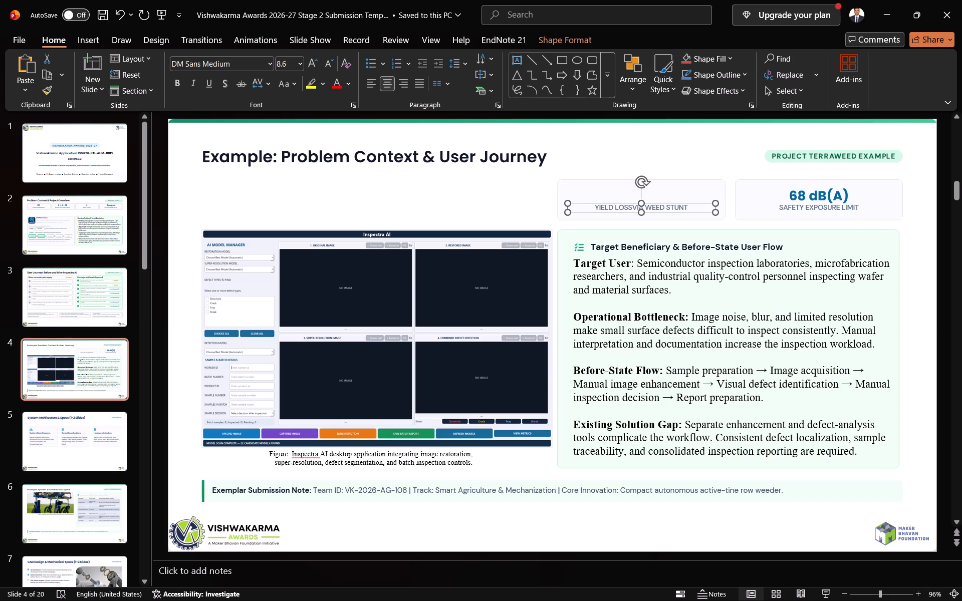
{"action": "key", "text": "Delete"}
{"action": "left_click", "coordinate": [635, 178]}
{"action": "left_click", "coordinate": [635, 184]}
{"action": "key", "text": "Delete"}
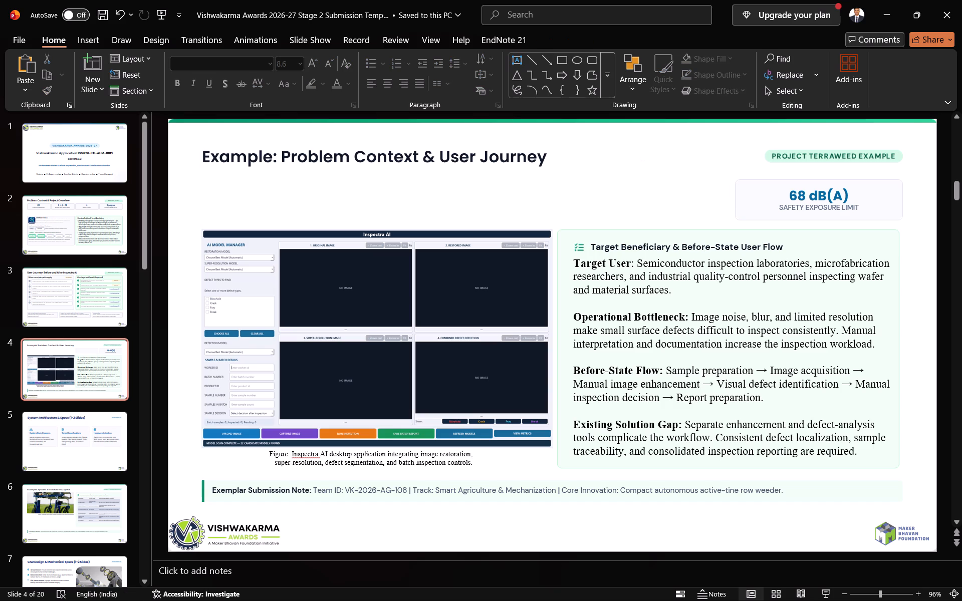
Delete the 68 dB(A) safety exposure limit card from slide 4, including its figure, label and background box.
{"action": "left_click", "coordinate": [790, 197]}
{"action": "left_click", "coordinate": [796, 187]}
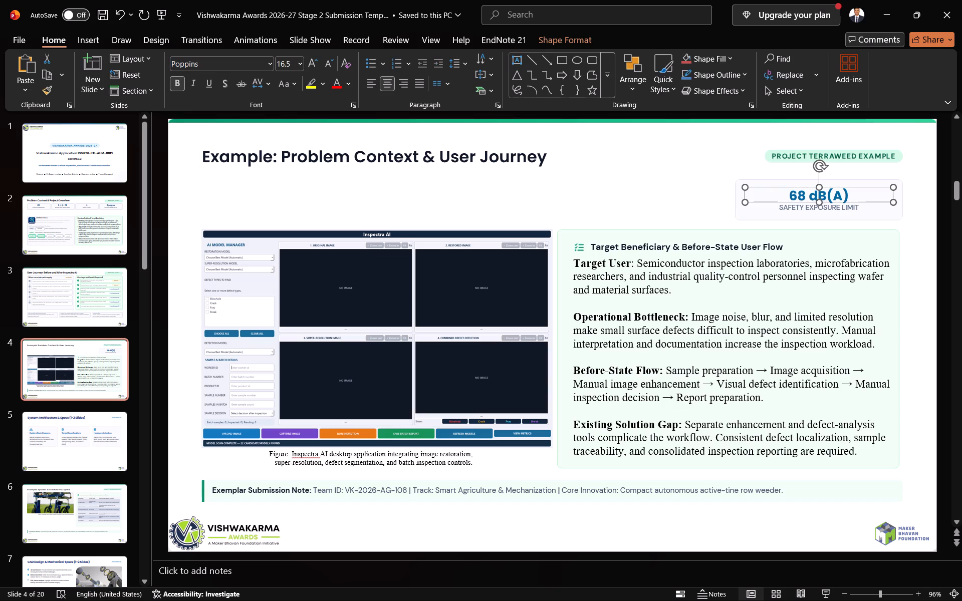
{"action": "key", "text": "Delete"}
{"action": "double_click", "coordinate": [805, 205]}
{"action": "key", "text": "Delete"}
{"action": "left_click", "coordinate": [807, 188]}
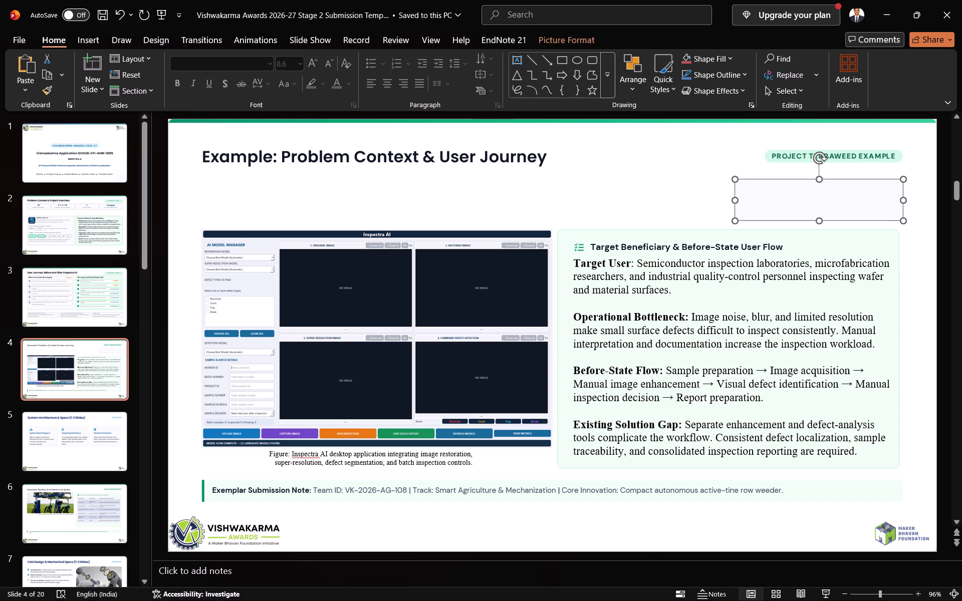
{"action": "left_click", "coordinate": [807, 178]}
{"action": "key", "text": "Delete"}
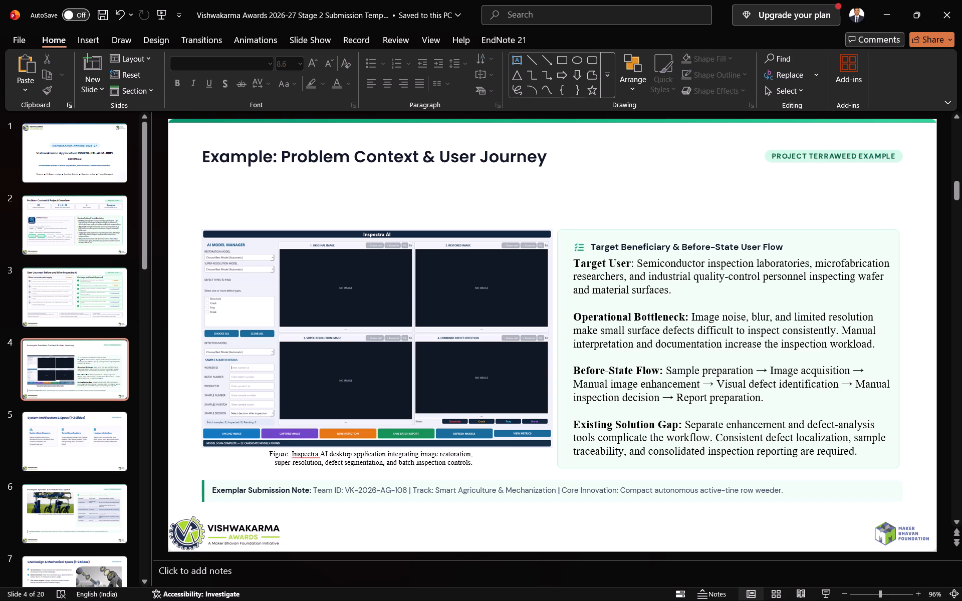
Paste the four copied slide 2 highlight cards onto slide 4 in place of the example cards.
{"action": "key", "text": "ctrl+v"}
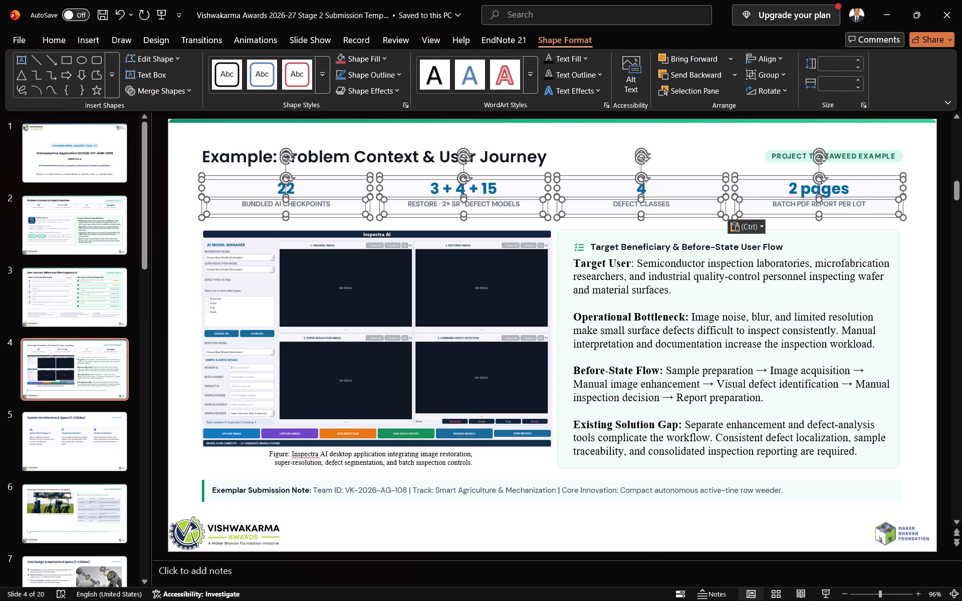
Delete the figures and labels of all four highlight cards on slide 2, together with the second card's background box.
{"action": "left_click", "coordinate": [39, 214]}
{"action": "left_click", "coordinate": [560, 240]}
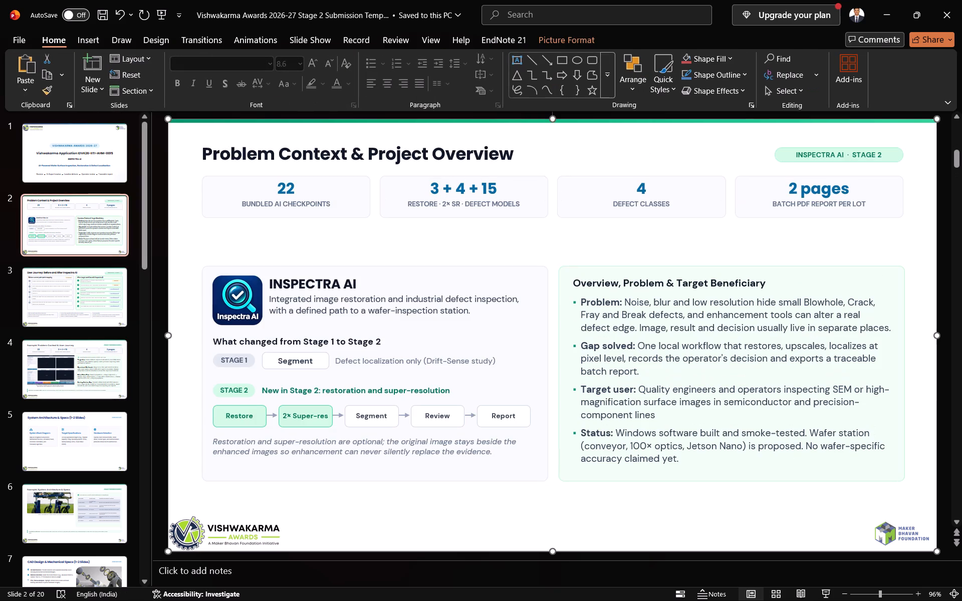
{"action": "left_click", "coordinate": [266, 194]}
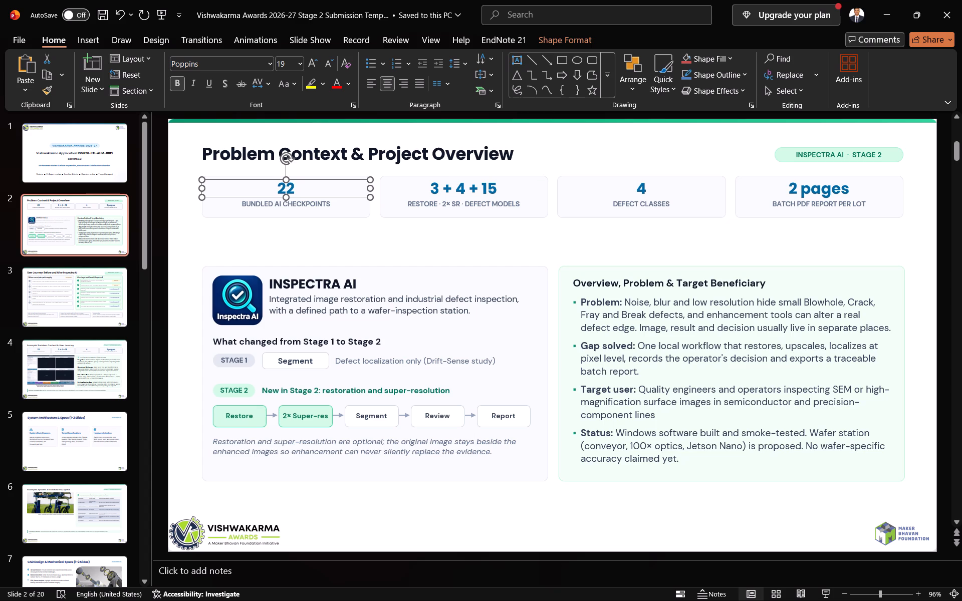
{"action": "left_click", "coordinate": [276, 205], "text": "shift"}
{"action": "left_click", "coordinate": [397, 179], "text": "shift"}
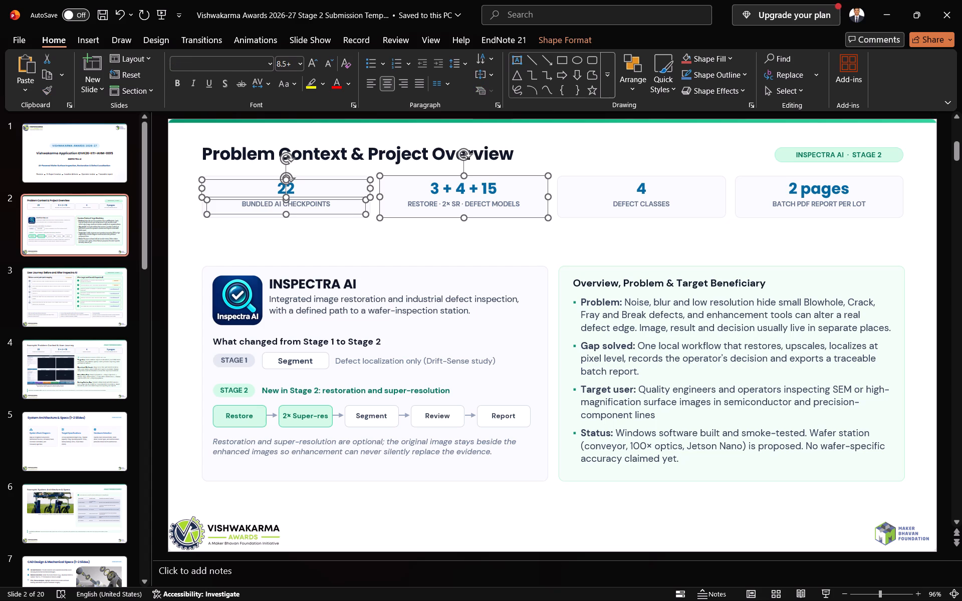
{"action": "left_click", "coordinate": [437, 201], "text": "shift"}
{"action": "left_click", "coordinate": [440, 186], "text": "shift"}
{"action": "left_click", "coordinate": [633, 189], "text": "shift"}
{"action": "left_click", "coordinate": [628, 199], "text": "shift"}
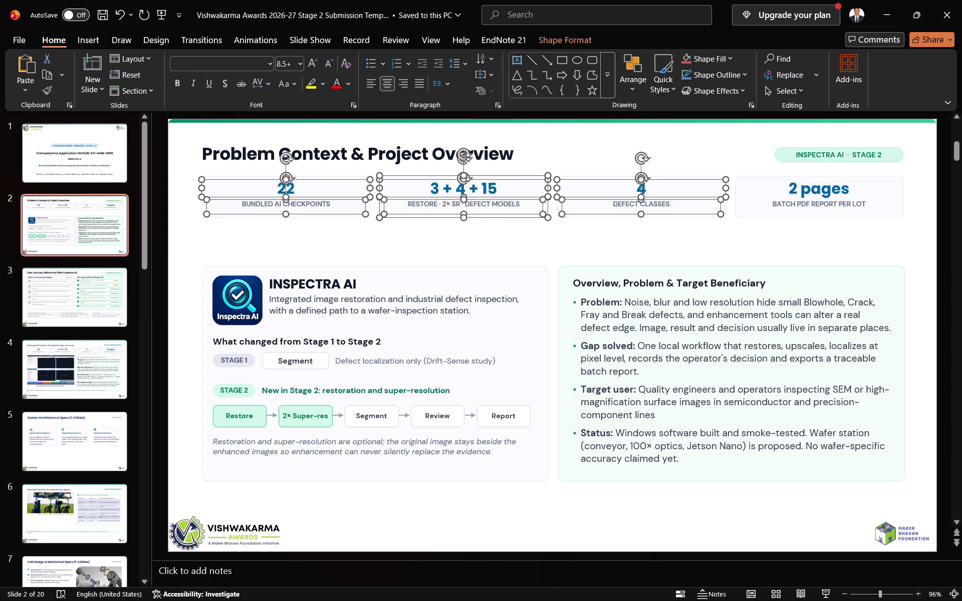
{"action": "left_click", "coordinate": [815, 182], "text": "shift"}
{"action": "left_click", "coordinate": [809, 207], "text": "shift"}
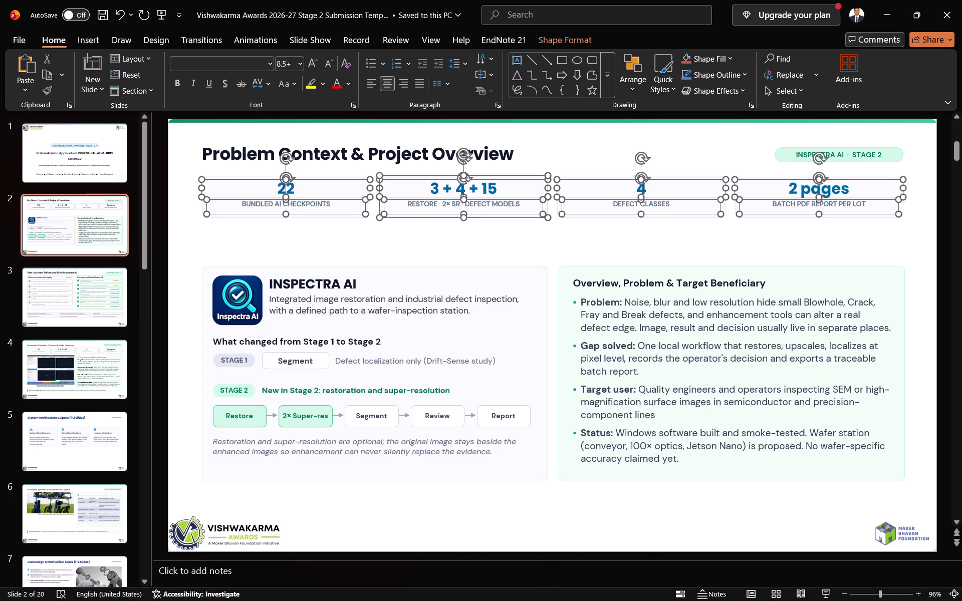
{"action": "key", "text": "Delete"}
Delete the three remaining empty card background boxes from slide 2.
{"action": "left_click", "coordinate": [271, 205]}
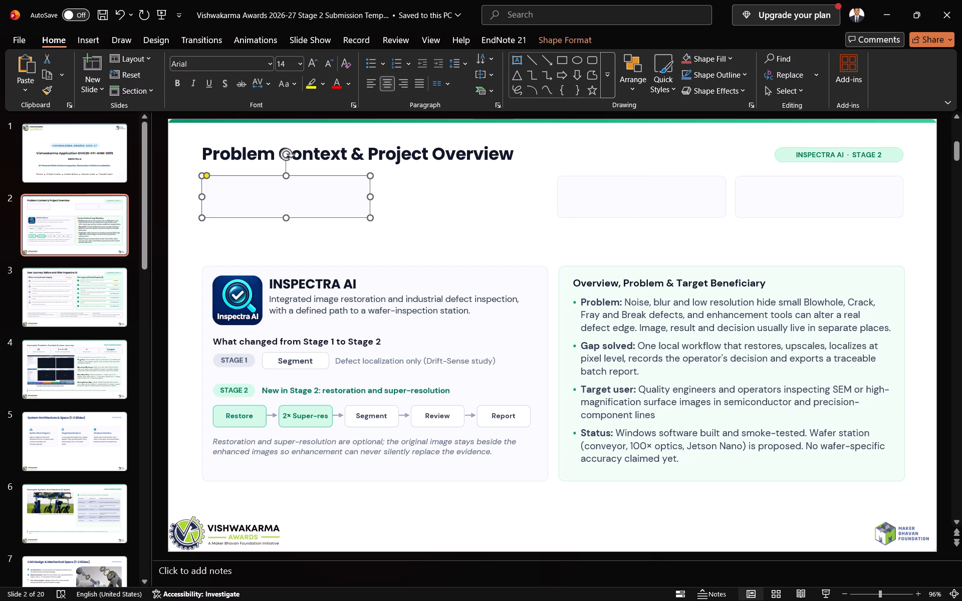
{"action": "left_click", "coordinate": [612, 191], "text": "shift"}
{"action": "left_click", "coordinate": [782, 201], "text": "shift"}
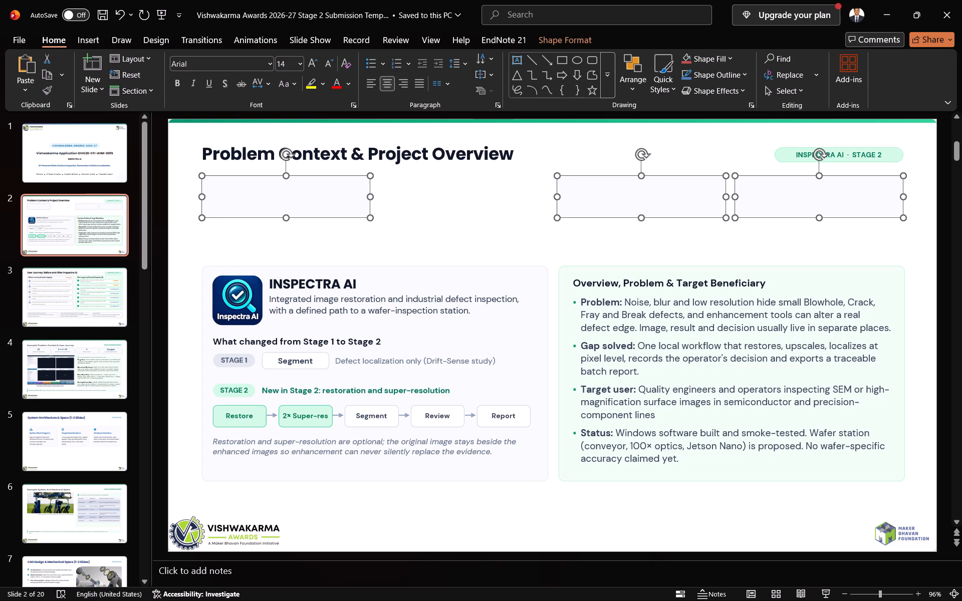
{"action": "key", "text": "Delete"}
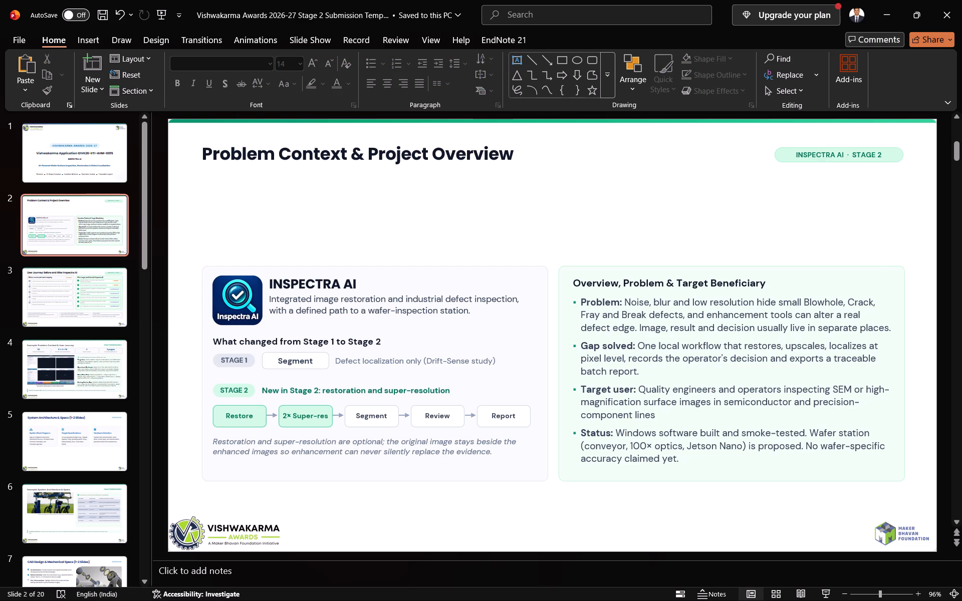
{"action": "key", "text": "alt+Tab"}
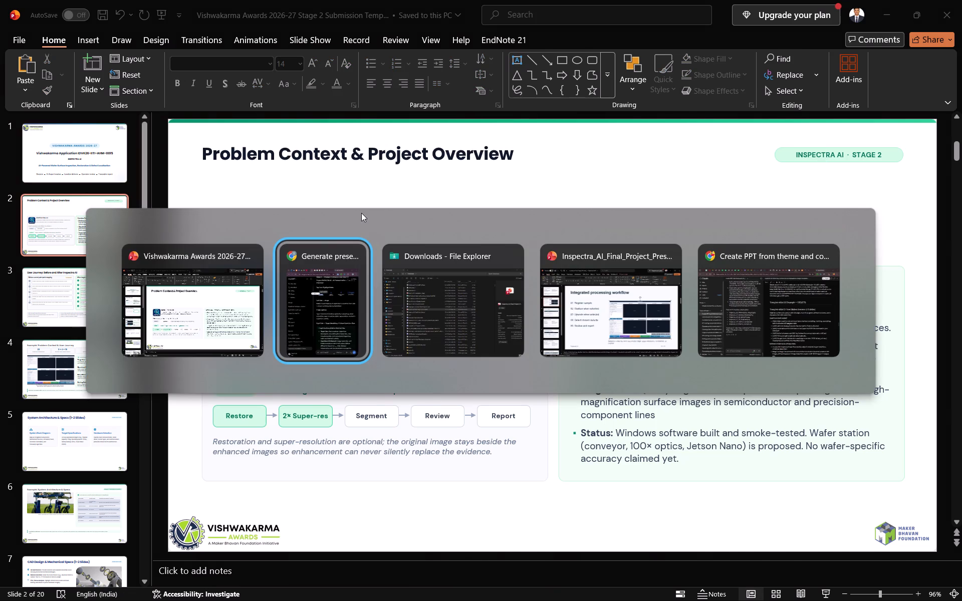
{"action": "left_click", "coordinate": [355, 152]}
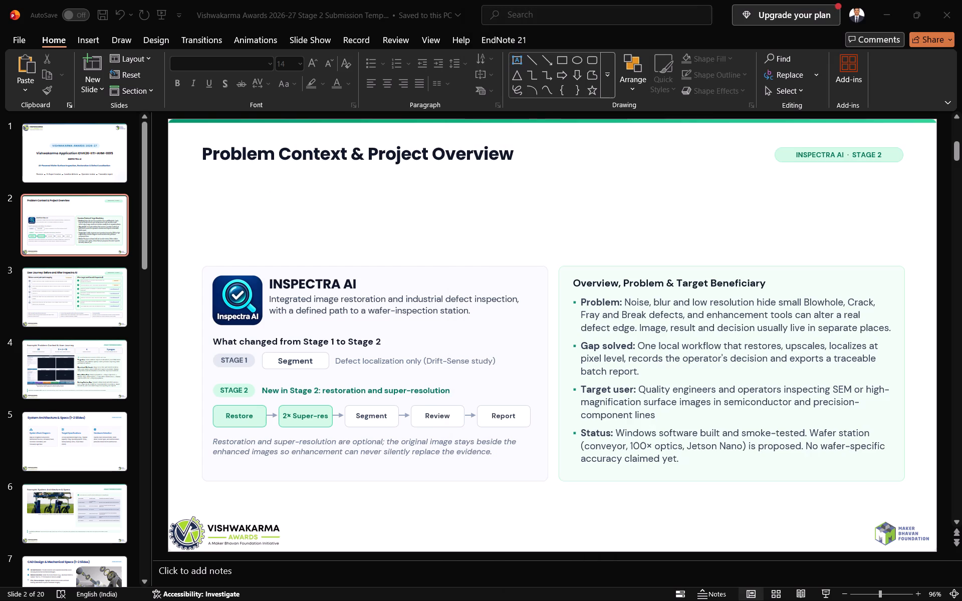
{"action": "left_click", "coordinate": [355, 151]}
{"action": "key", "text": "ctrl+a"}
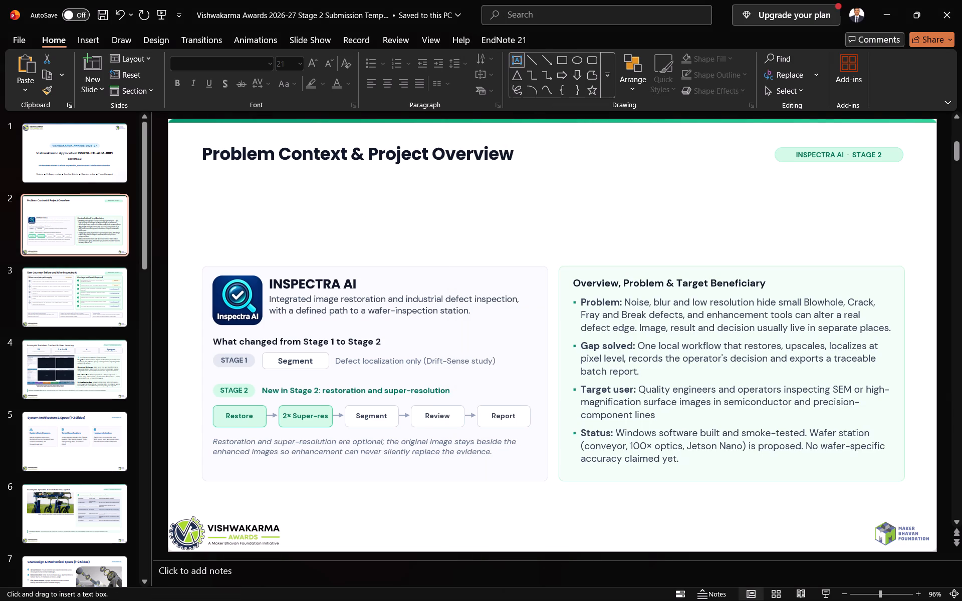
{"action": "left_click_drag", "start_coordinate": [203, 179], "coordinate": [908, 254]}
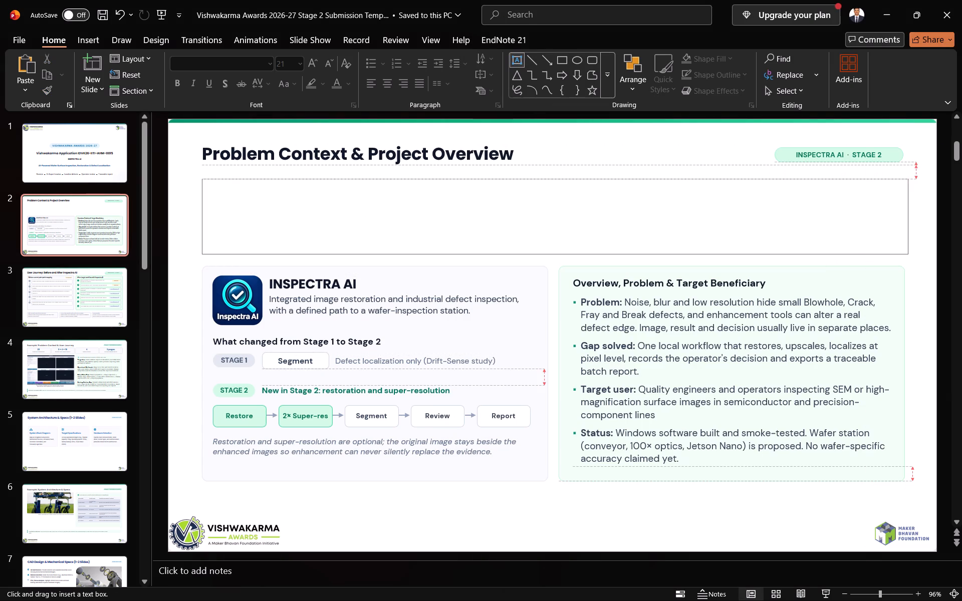
{"action": "left_click_drag", "start_coordinate": [908, 254], "coordinate": [903, 259]}
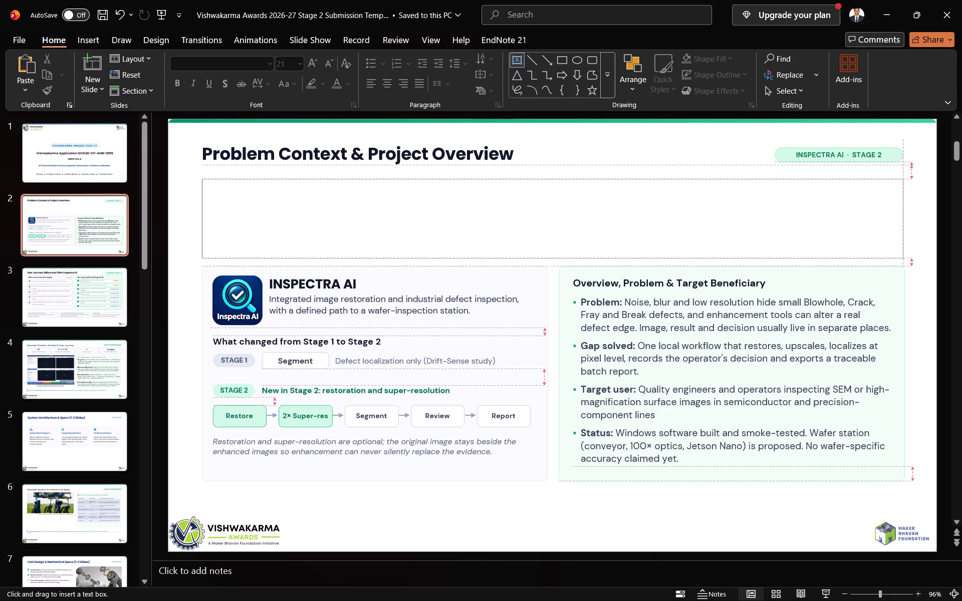
{"action": "left_click_drag", "start_coordinate": [903, 259], "coordinate": [902, 259]}
{"action": "key", "text": "ctrl+v"}
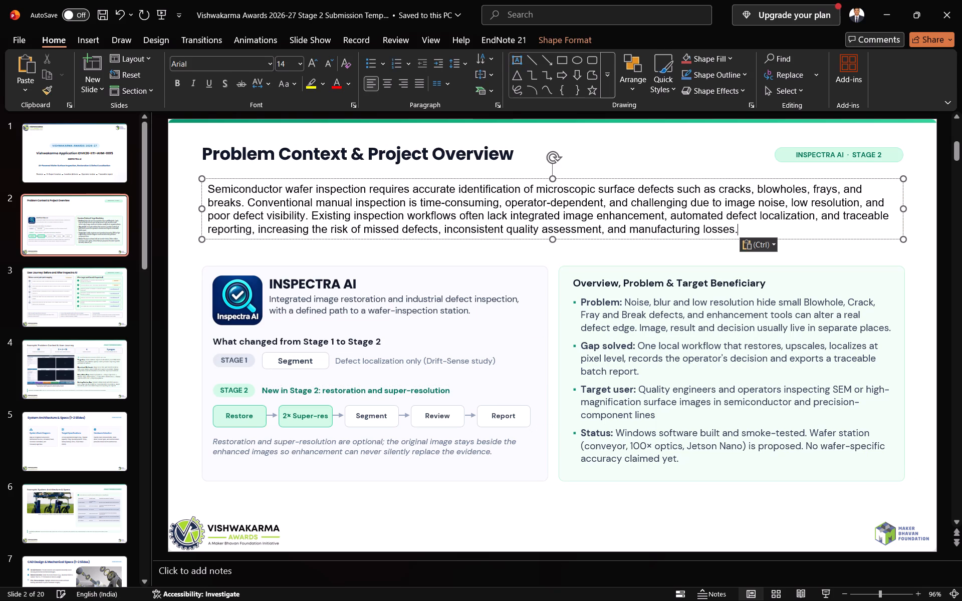
Set the font of the pasted problem paragraph to Times New Roman.
{"action": "left_click", "coordinate": [541, 195], "text": "ctrl"}
{"action": "key", "text": "ctrl+a"}
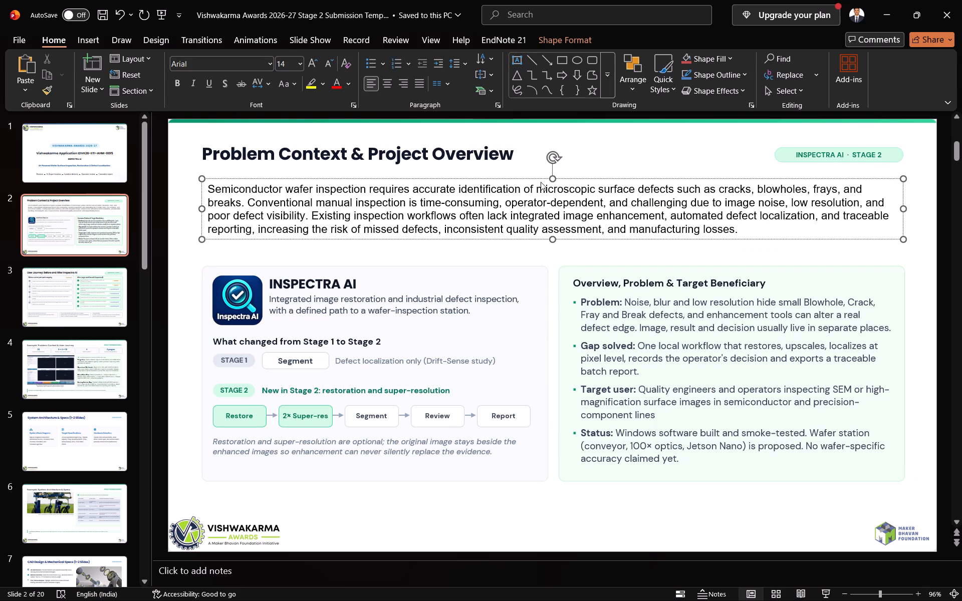
{"action": "left_click", "coordinate": [201, 67]}
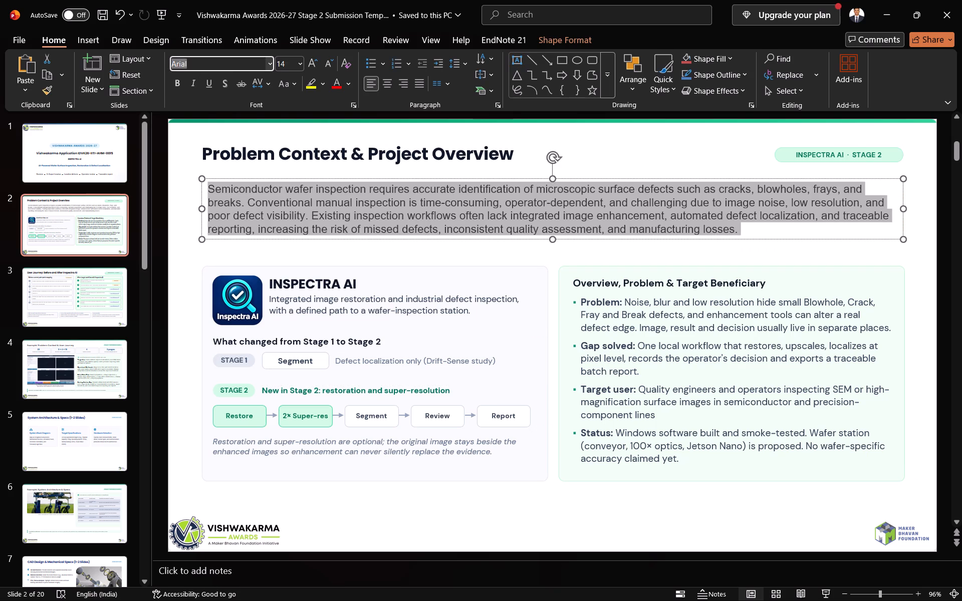
{"action": "key", "text": "t"}
{"action": "key", "text": "Return"}
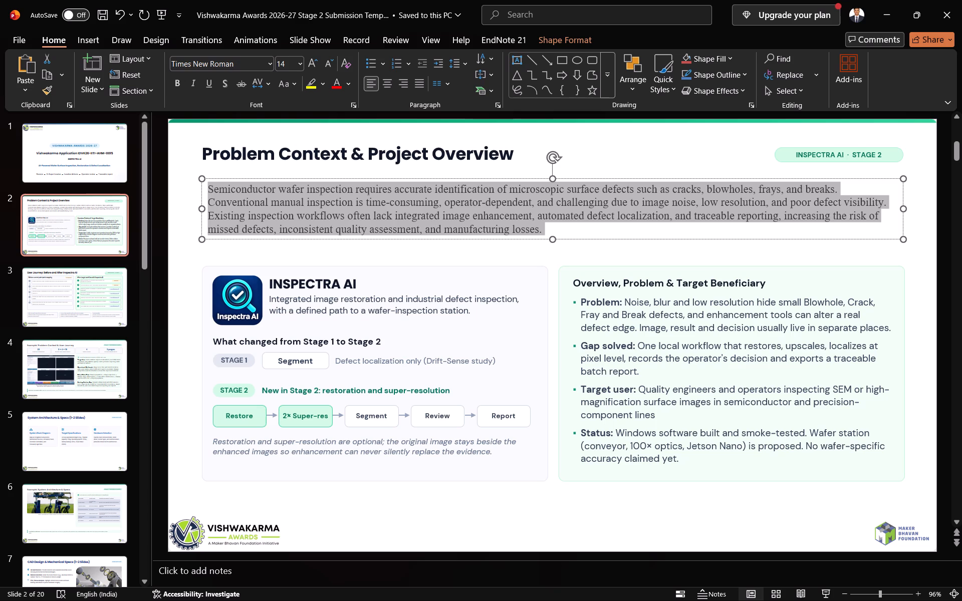
Select everything on slide 2 and set all its text to Times New Roman.
{"action": "left_click", "coordinate": [317, 328]}
{"action": "key", "text": "ctrl+a"}
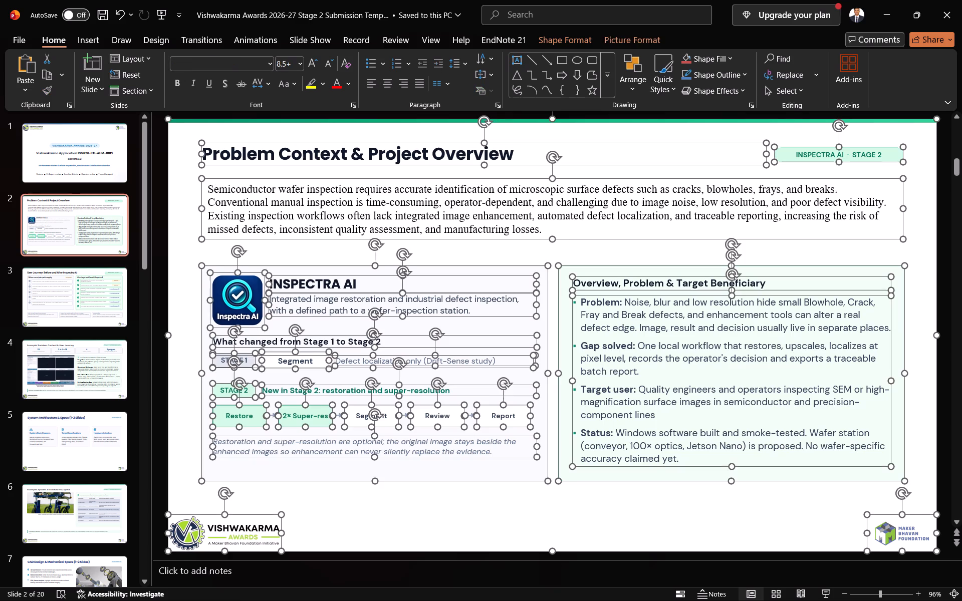
{"action": "left_click", "coordinate": [250, 63]}
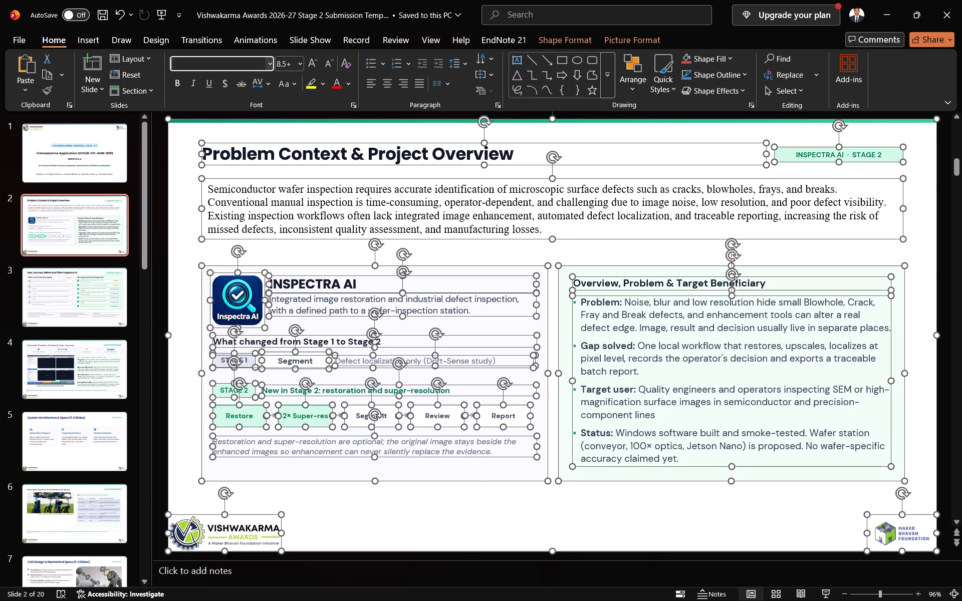
{"action": "type", "text": "ti"}
{"action": "key", "text": "Return"}
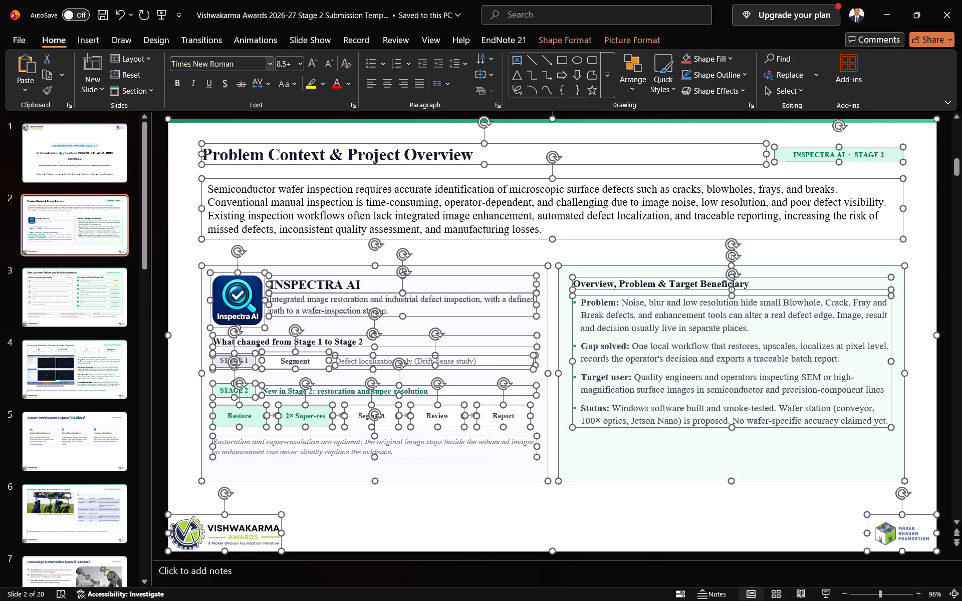
Remove italics from all of slide 2's text, including the restoration note under the Stage 2 flow, and clear the selection.
{"action": "left_click", "coordinate": [190, 85]}
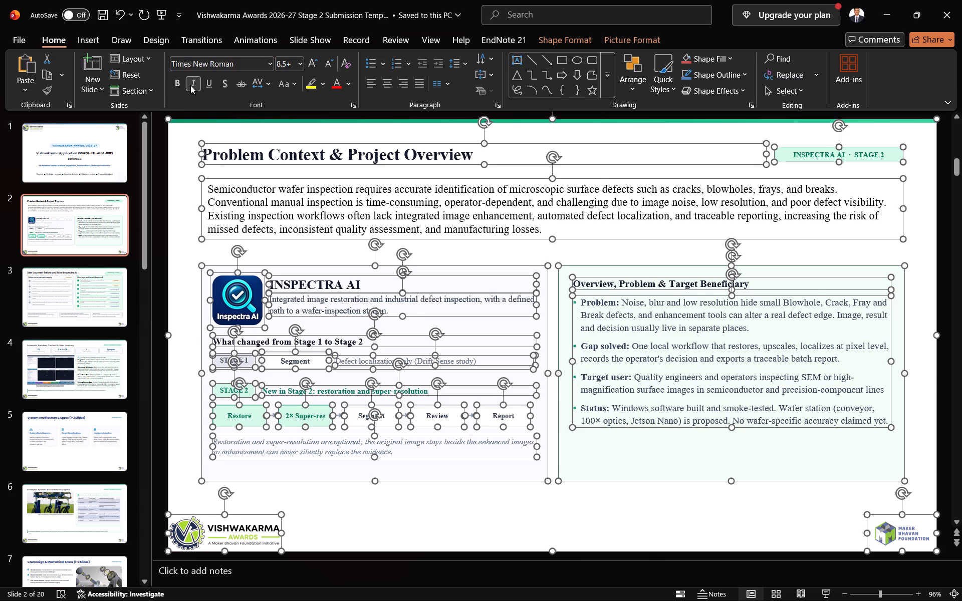
{"action": "left_click", "coordinate": [190, 85]}
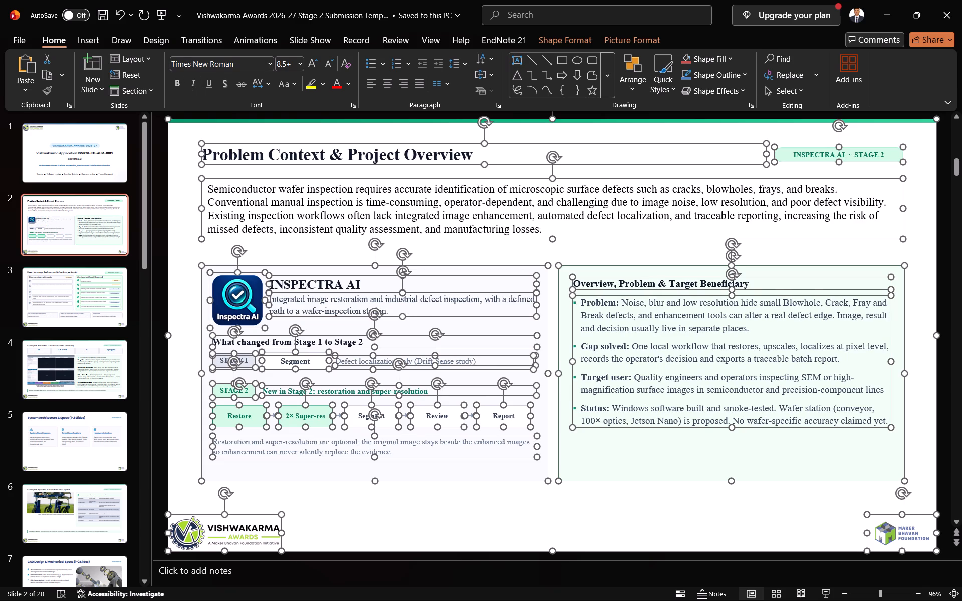
{"action": "left_click", "coordinate": [627, 531]}
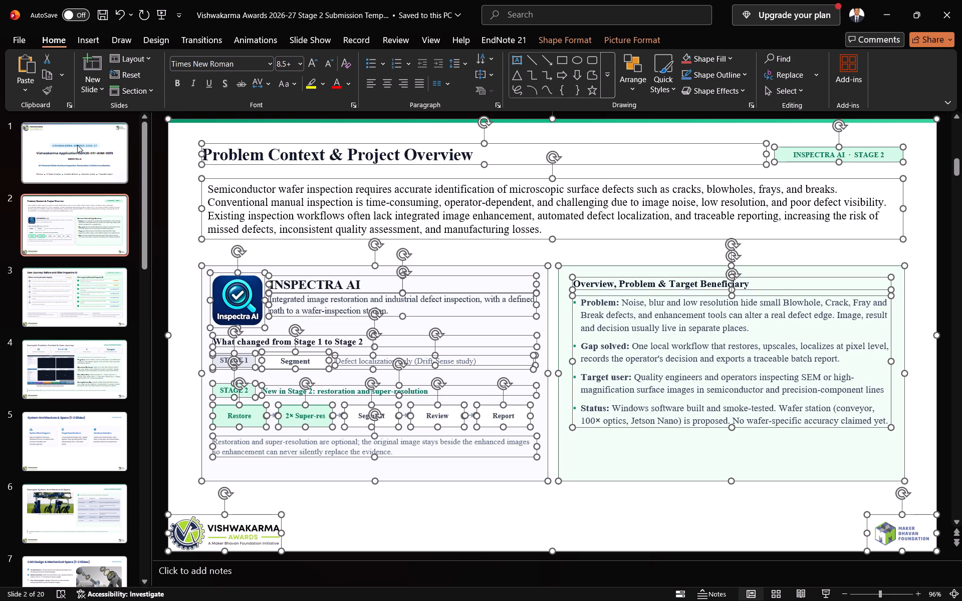
{"action": "left_click", "coordinate": [77, 145]}
{"action": "left_click", "coordinate": [71, 204]}
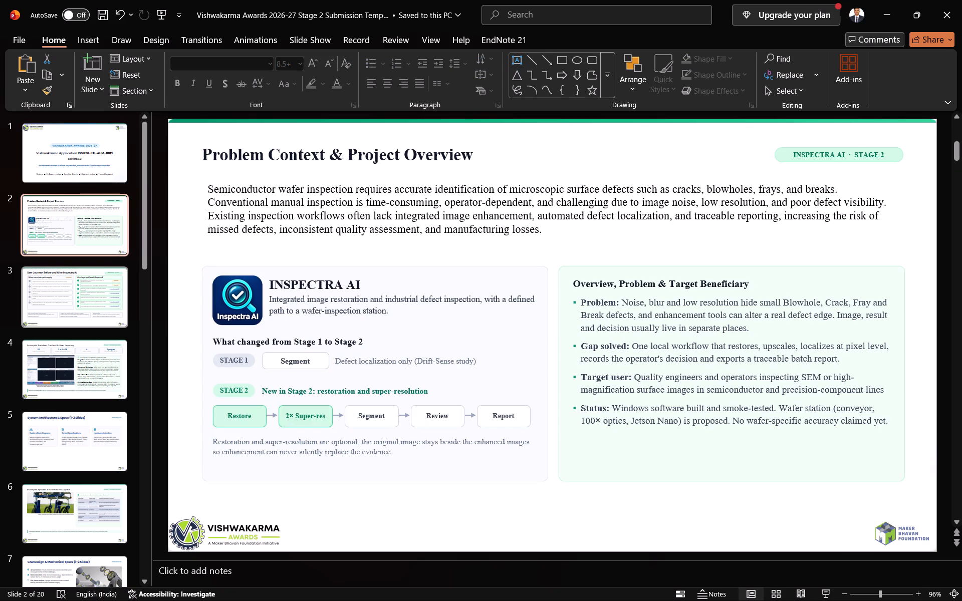
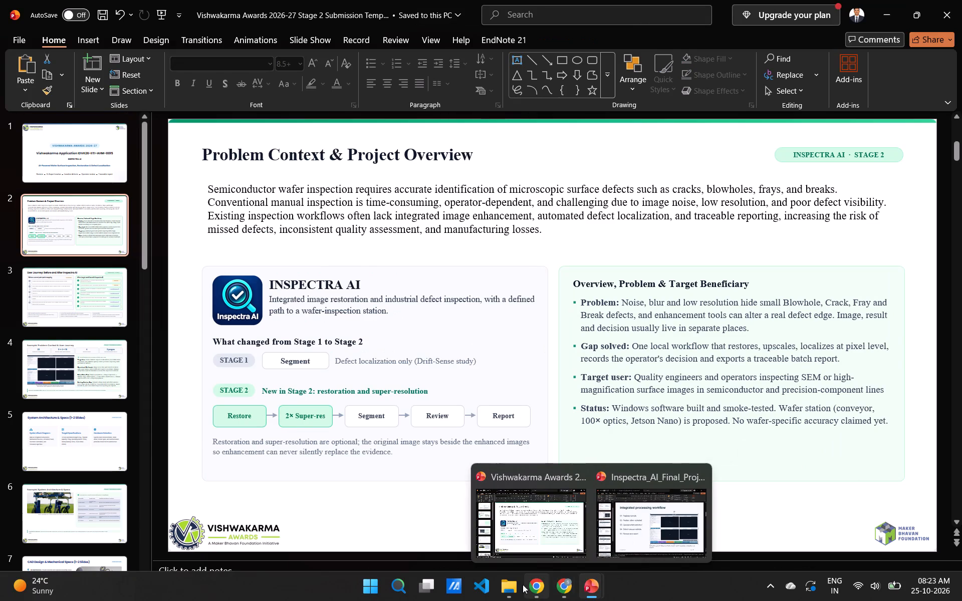
Open the original Vishwakarma Awards 2026-27 Stage 2 Submission Template from Downloads, review its slides 2 to 5, and compare the Inspectra AI deck's slides 5 and 4.
{"action": "left_click", "coordinate": [512, 585]}
{"action": "scroll", "coordinate": [386, 387], "scroll_direction": "down", "scroll_amount": 4}
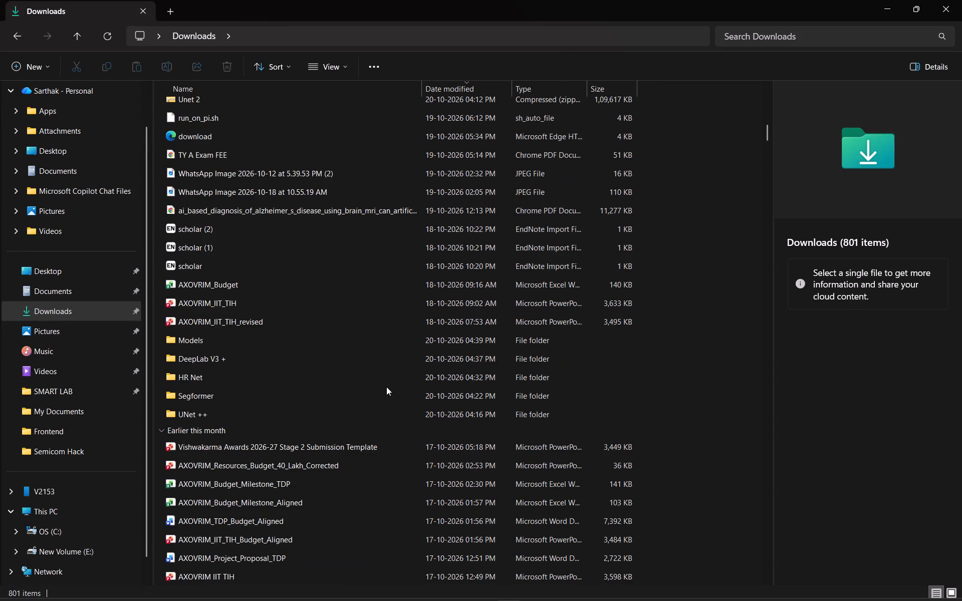
{"action": "scroll", "coordinate": [386, 387], "scroll_direction": "down", "scroll_amount": 2}
{"action": "double_click", "coordinate": [380, 339]}
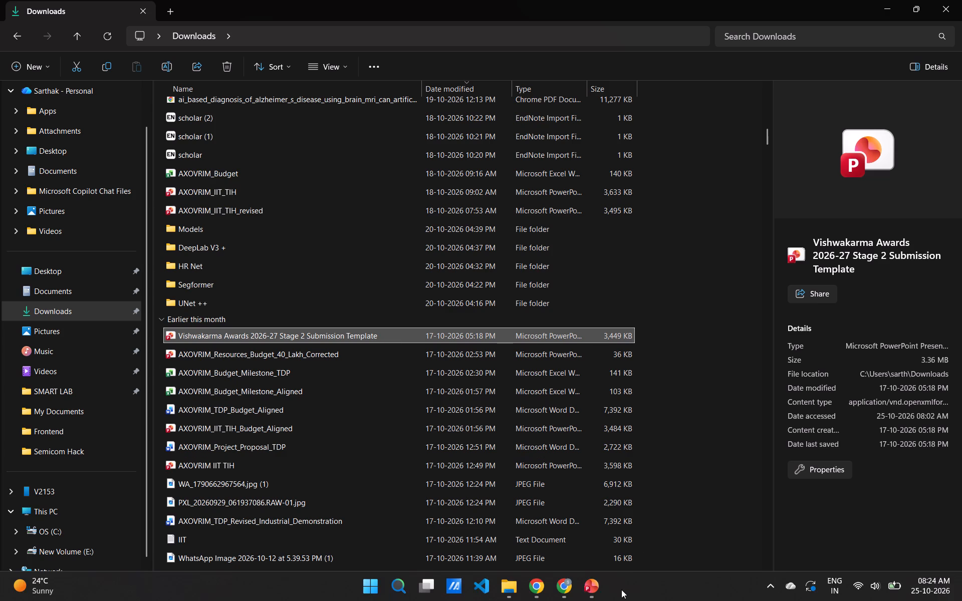
{"action": "left_click", "coordinate": [712, 511]}
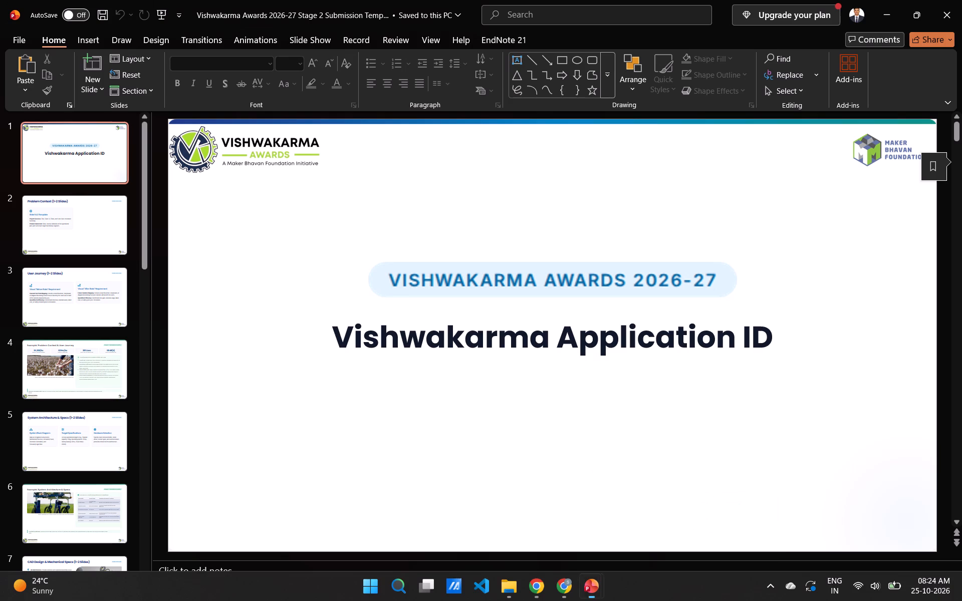
{"action": "left_click", "coordinate": [38, 200]}
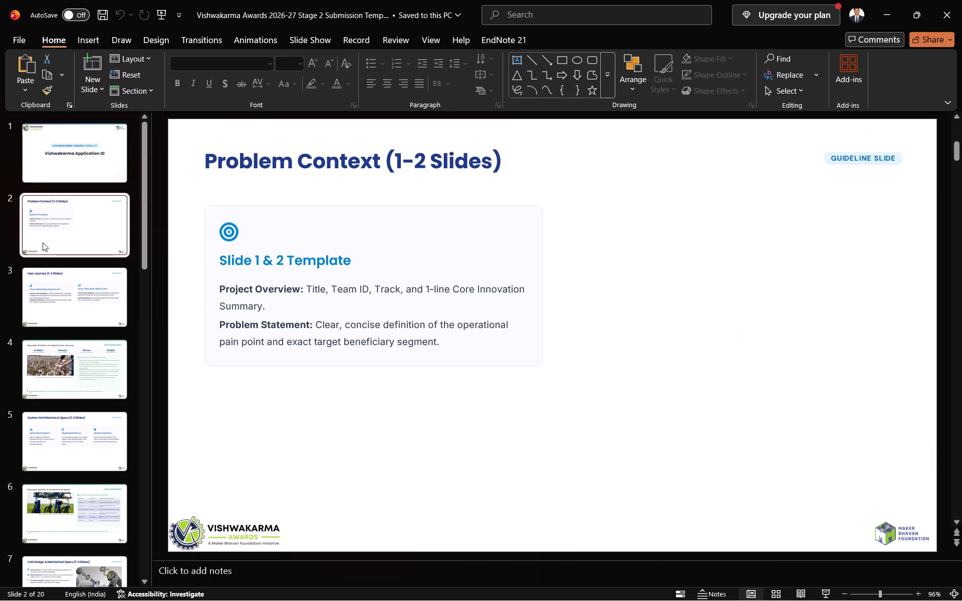
{"action": "left_click", "coordinate": [43, 293]}
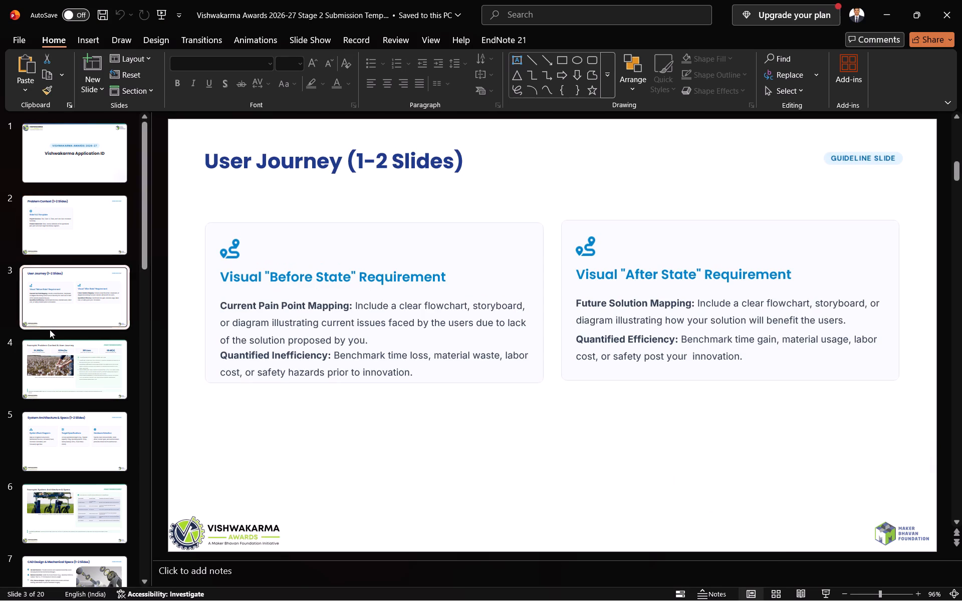
{"action": "left_click", "coordinate": [50, 333]}
{"action": "left_click", "coordinate": [69, 370]}
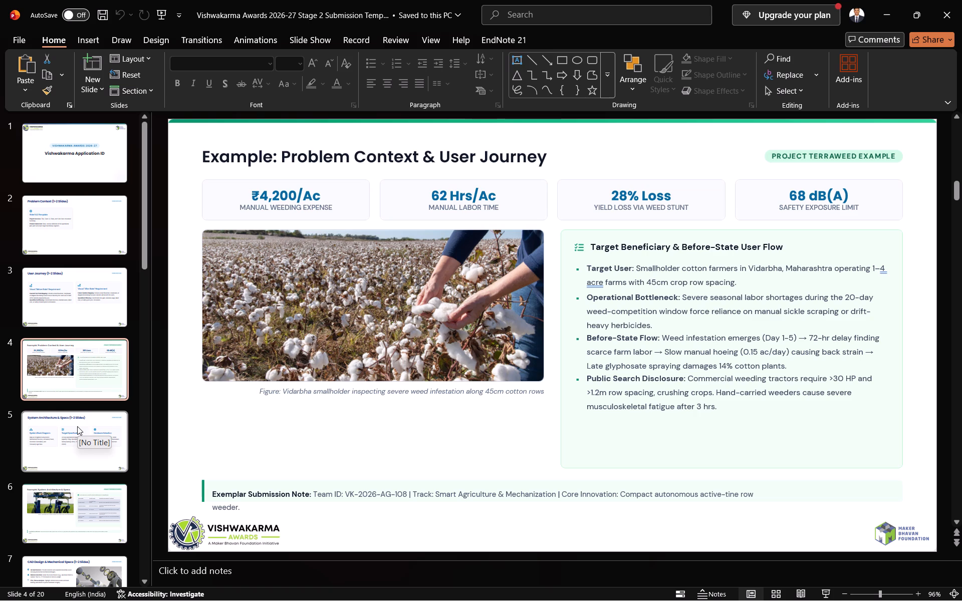
{"action": "left_click", "coordinate": [109, 448]}
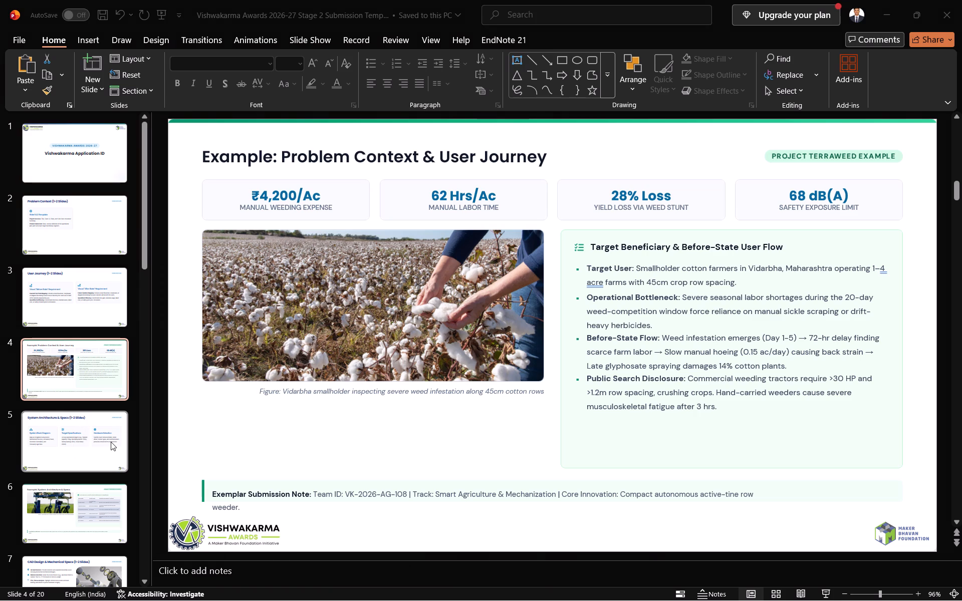
{"action": "left_click", "coordinate": [84, 459]}
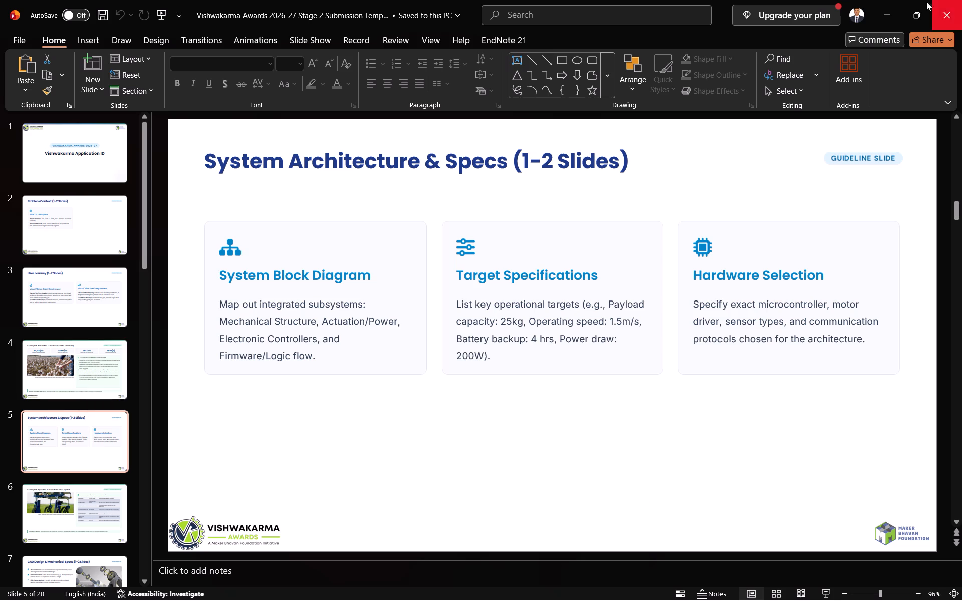
{"action": "left_click", "coordinate": [883, 7]}
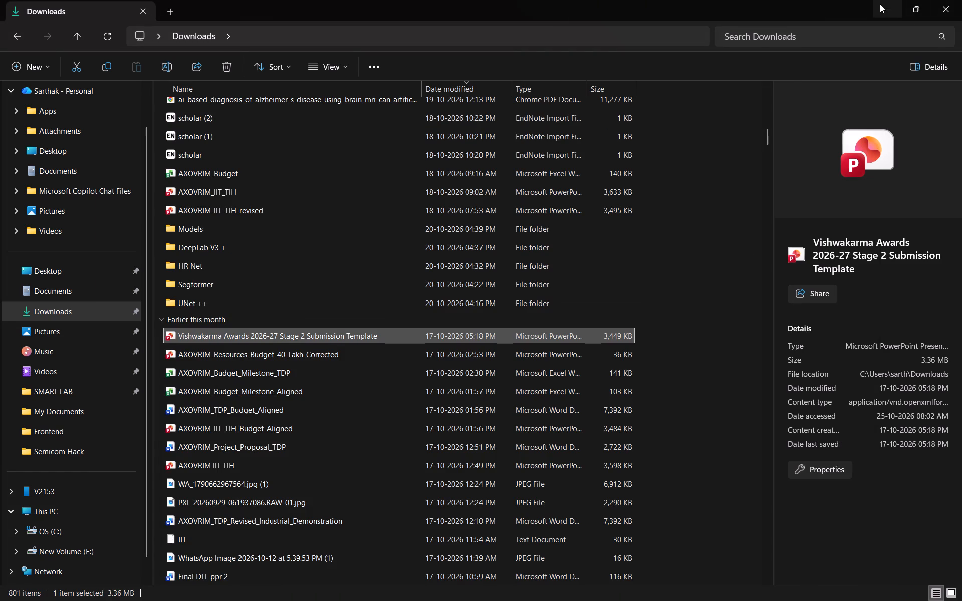
{"action": "left_click", "coordinate": [880, 4]}
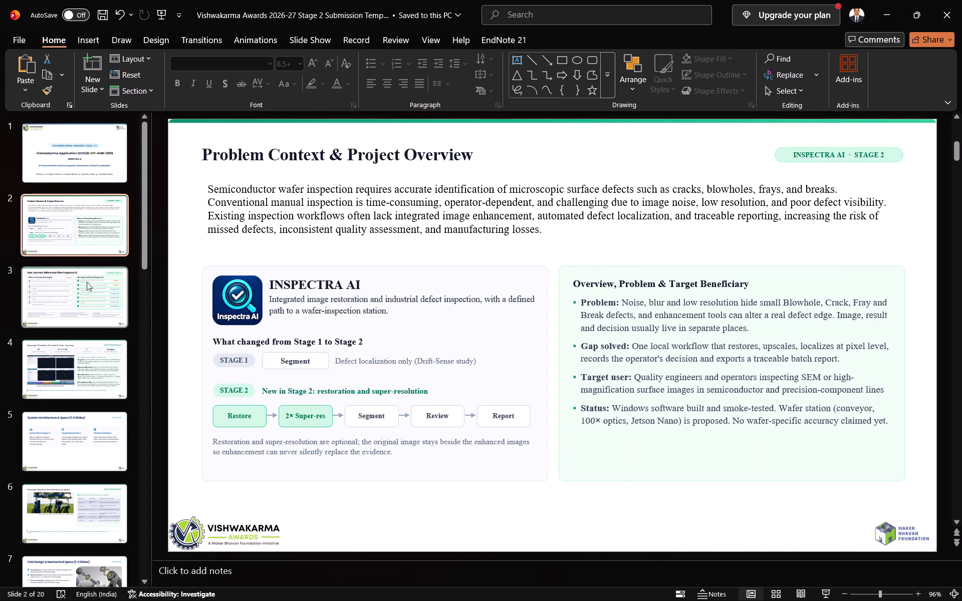
{"action": "left_click", "coordinate": [29, 444]}
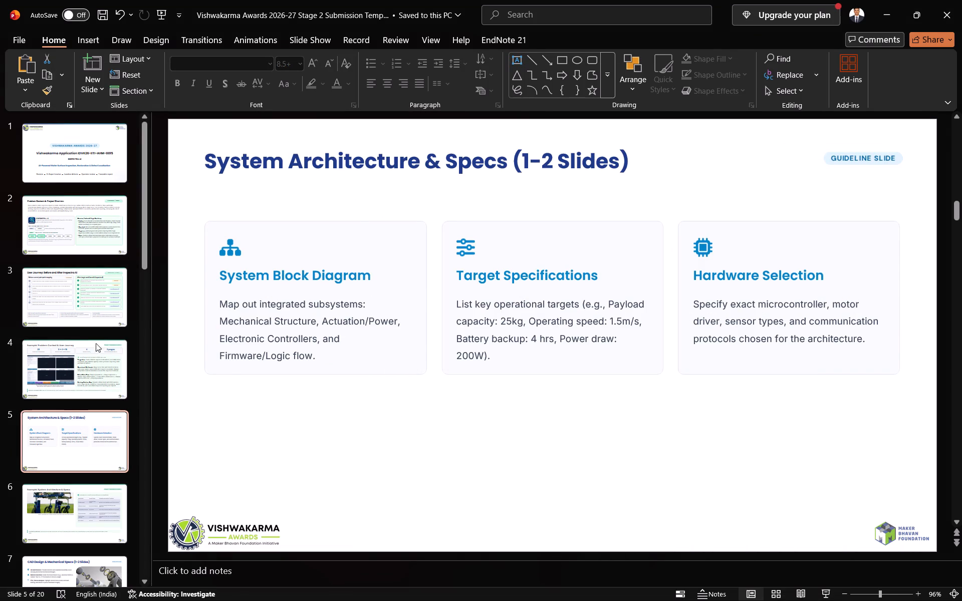
{"action": "left_click", "coordinate": [93, 371]}
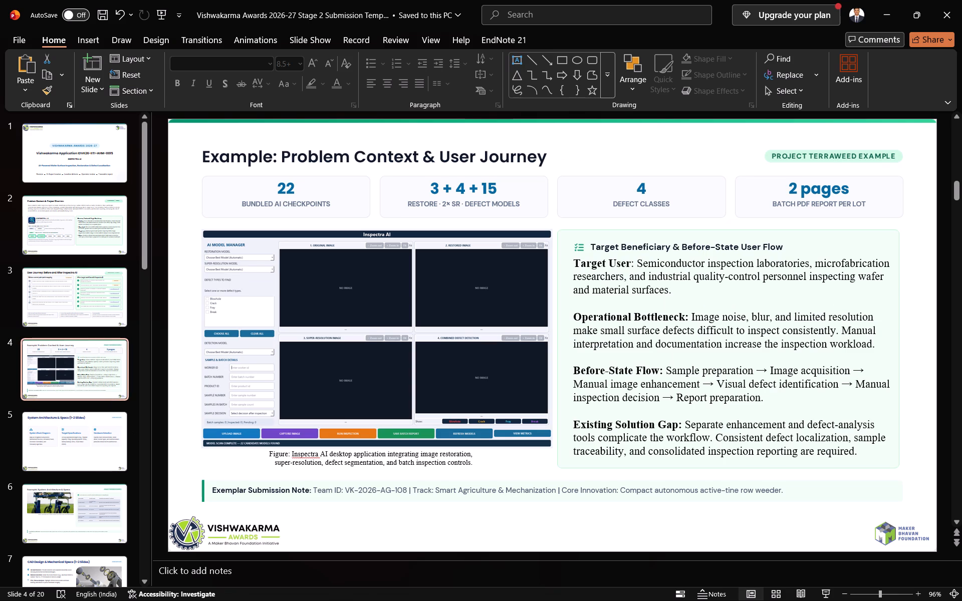
{"action": "left_click", "coordinate": [347, 490]}
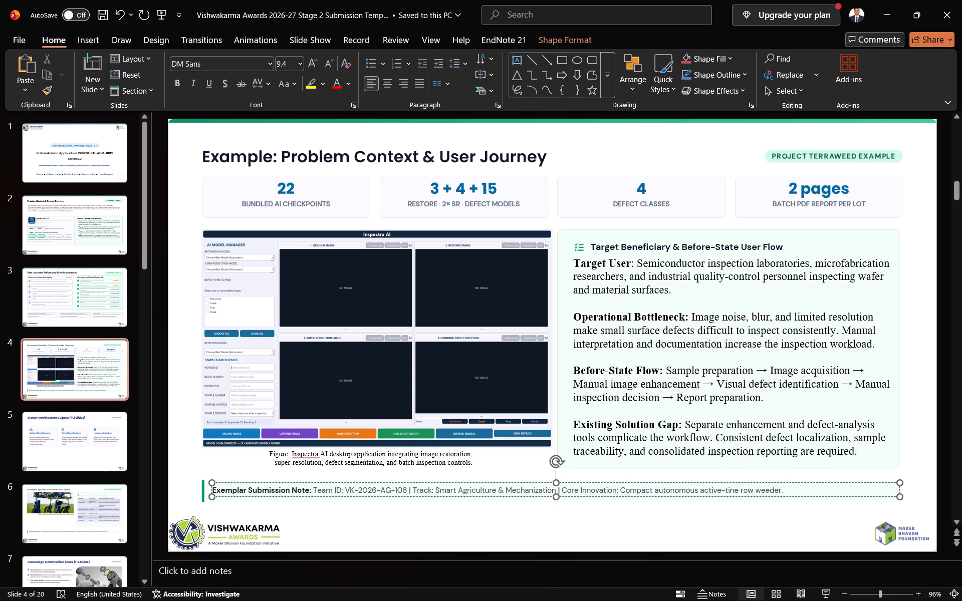
Insert a colon and a space after "Vishwakarma Application ID" on slide 1.
{"action": "left_click", "coordinate": [38, 149]}
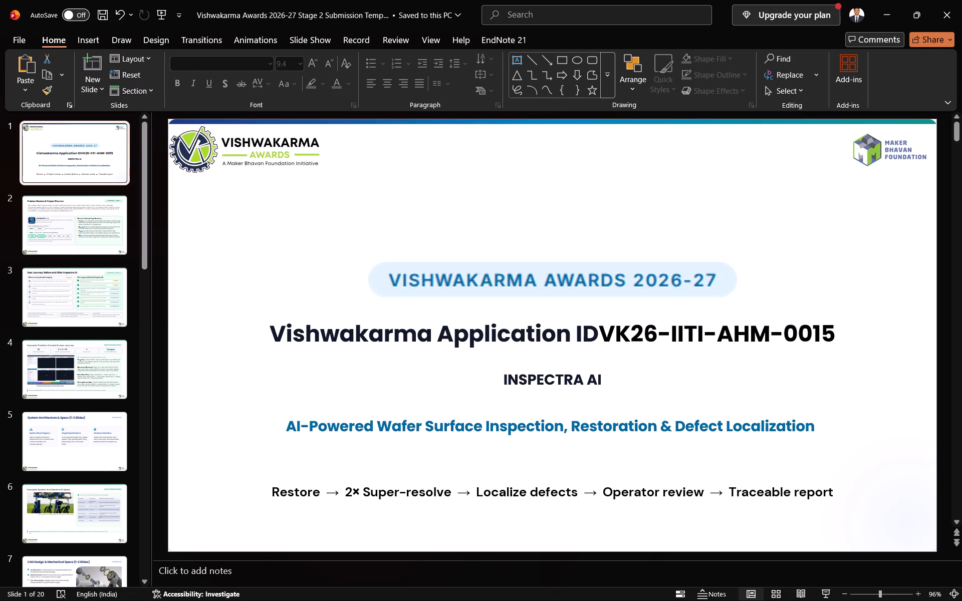
{"action": "left_click", "coordinate": [585, 331]}
{"action": "left_click", "coordinate": [598, 330]}
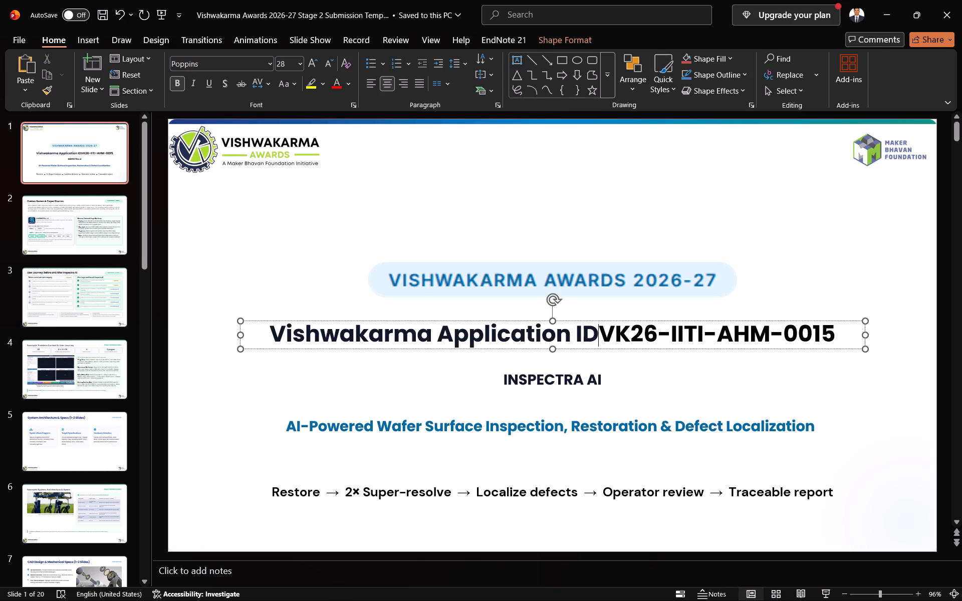
{"action": "type", "text": ":"}
{"action": "key", "text": "space"}
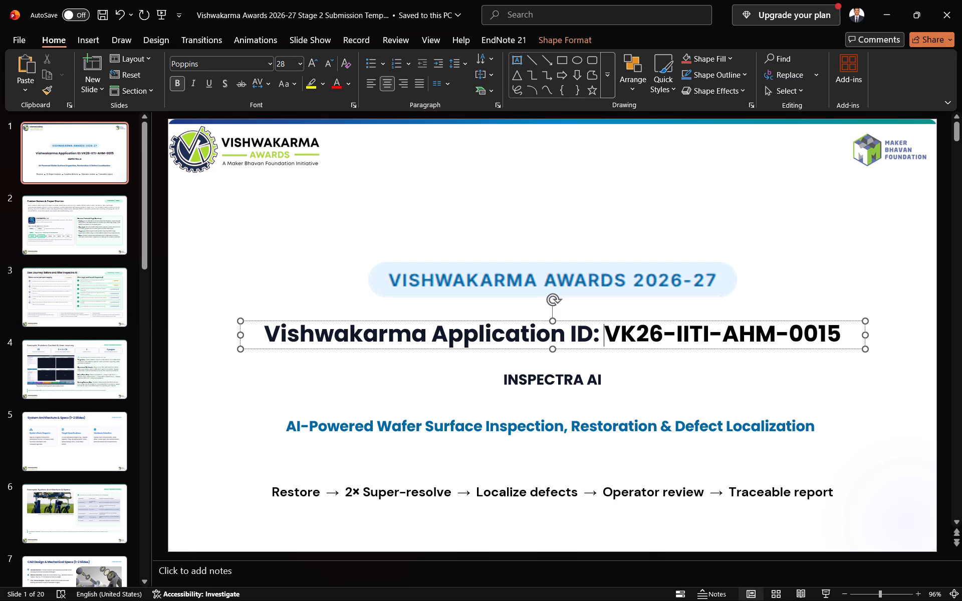
Copy the application ID from slide 1 and replace the example Team ID in slide 4's submission note with it.
{"action": "left_click_drag", "start_coordinate": [604, 333], "coordinate": [838, 324]}
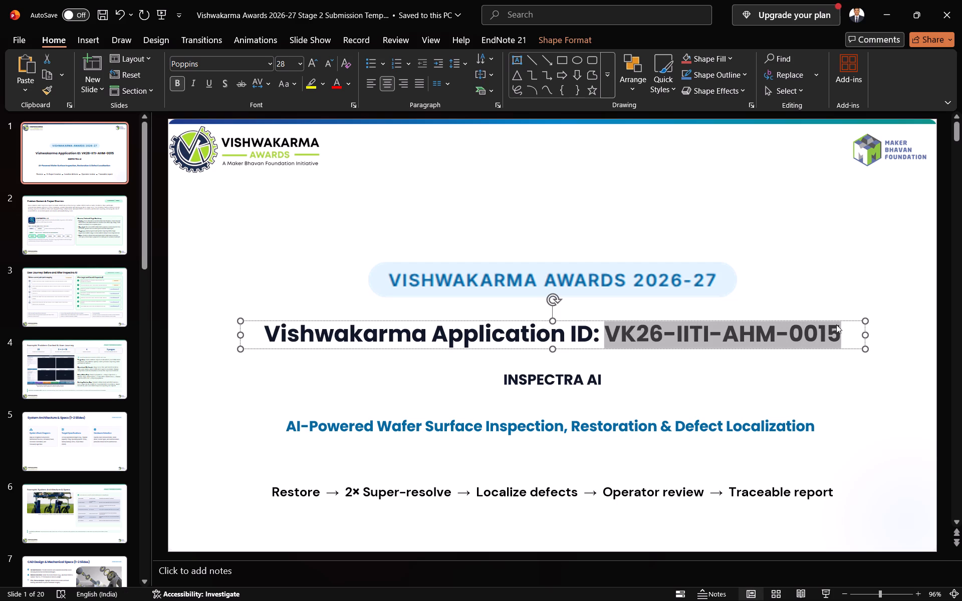
{"action": "key", "text": "ctrl+c"}
{"action": "key", "text": "ctrl+c"}
{"action": "key", "text": "ctrl+c"}
{"action": "key", "text": "ctrl+c"}
{"action": "left_click", "coordinate": [91, 373]}
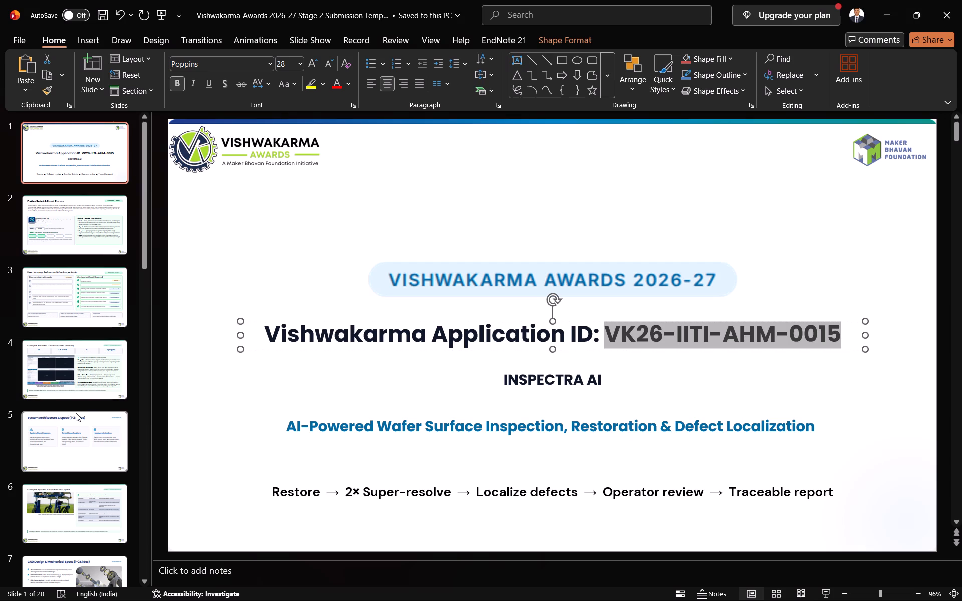
{"action": "left_click", "coordinate": [76, 413]}
{"action": "left_click", "coordinate": [62, 363]}
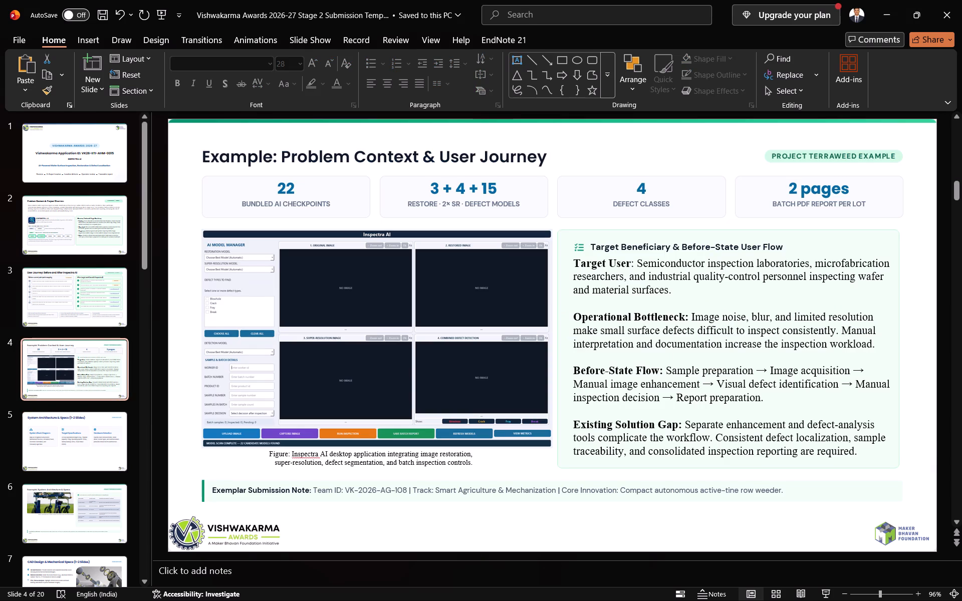
{"action": "left_click_drag", "start_coordinate": [405, 488], "coordinate": [347, 483]}
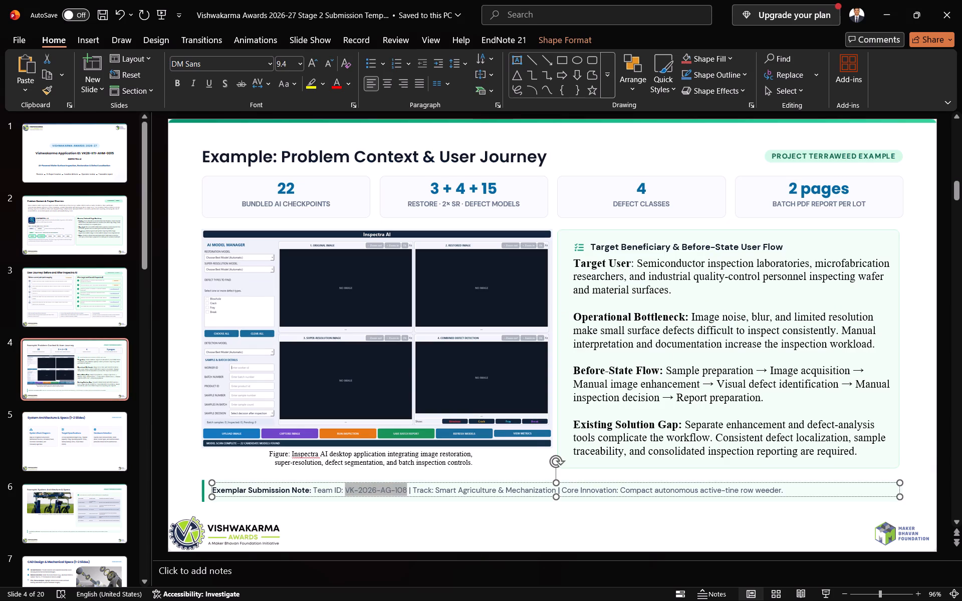
{"action": "left_click_drag", "start_coordinate": [347, 483], "coordinate": [347, 483]}
{"action": "key", "text": "ctrl+v"}
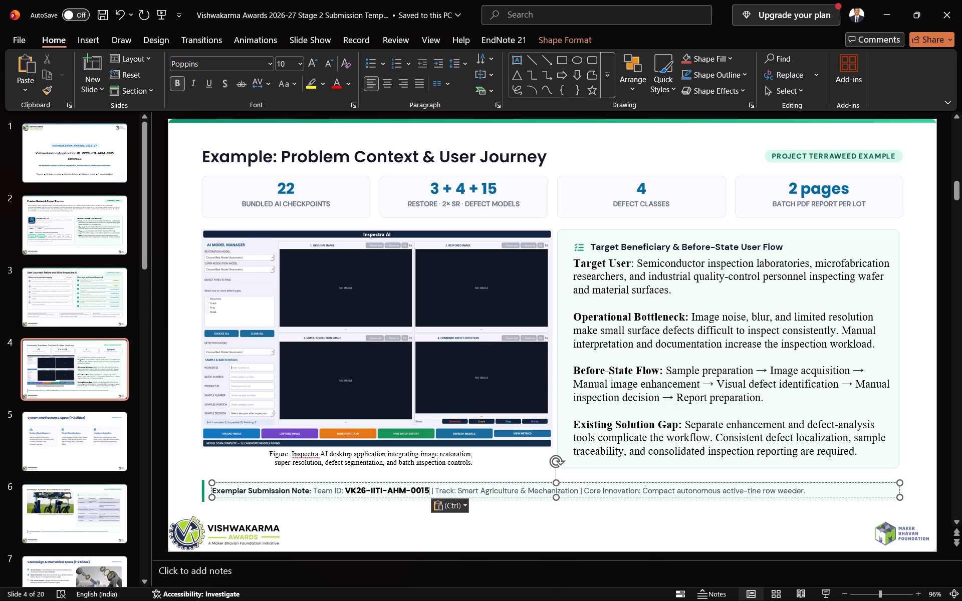
Replace the Track entry in slide 4's submission note with "IOT in Industry".
{"action": "left_click_drag", "start_coordinate": [459, 491], "coordinate": [502, 490]}
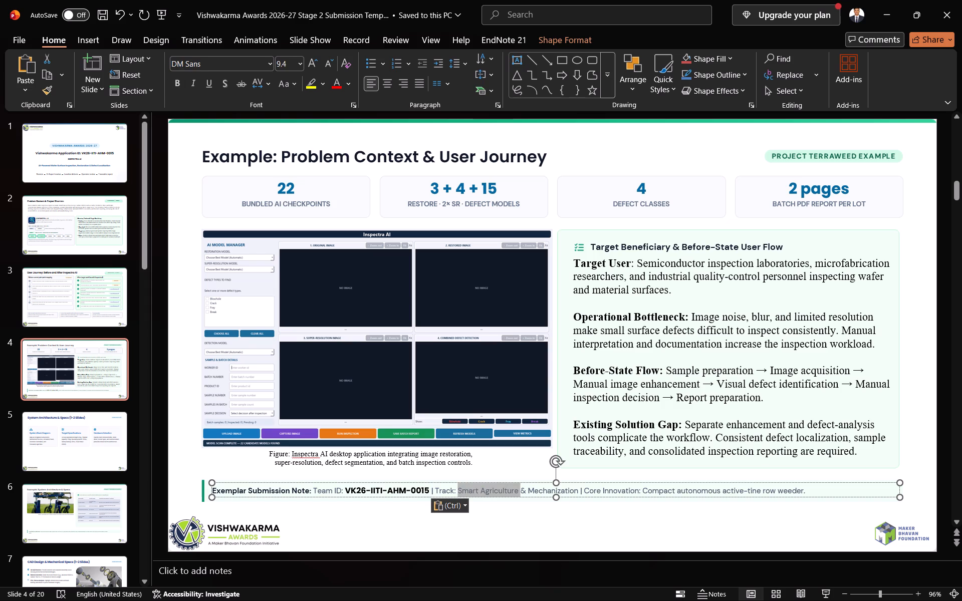
{"action": "left_click_drag", "start_coordinate": [502, 490], "coordinate": [563, 489]}
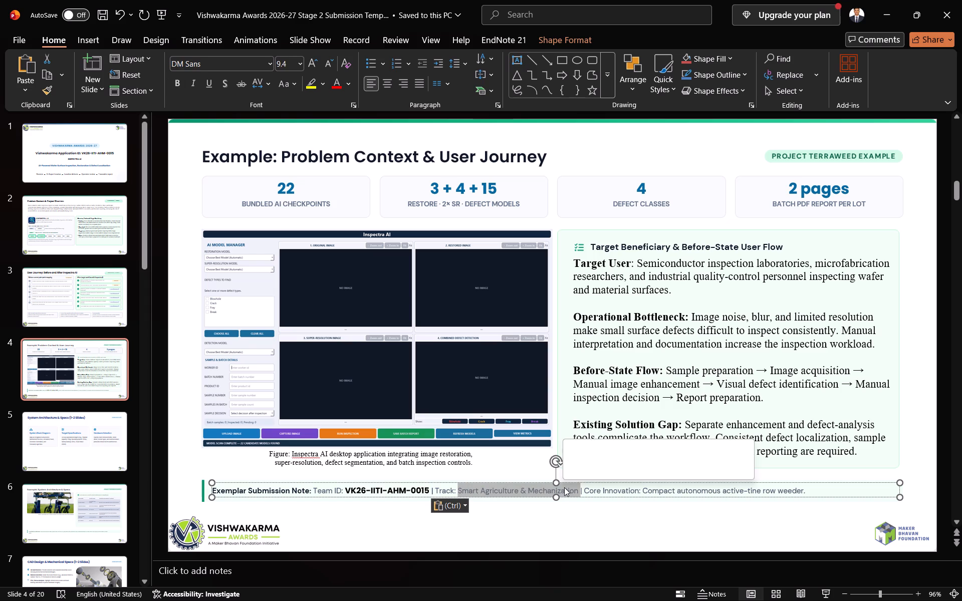
{"action": "type", "text": "IOT"}
{"action": "key", "text": "space"}
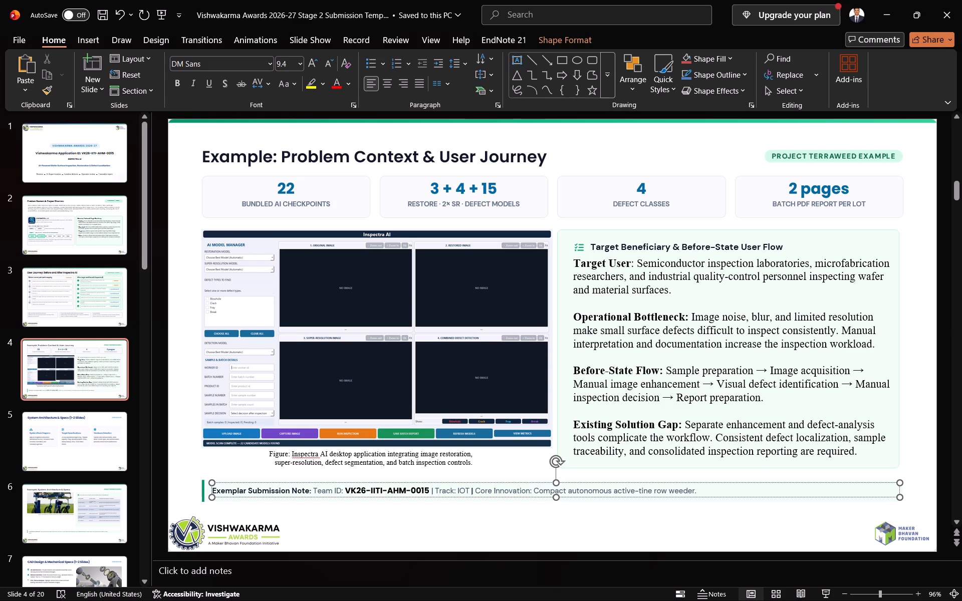
{"action": "type", "text": "in i"}
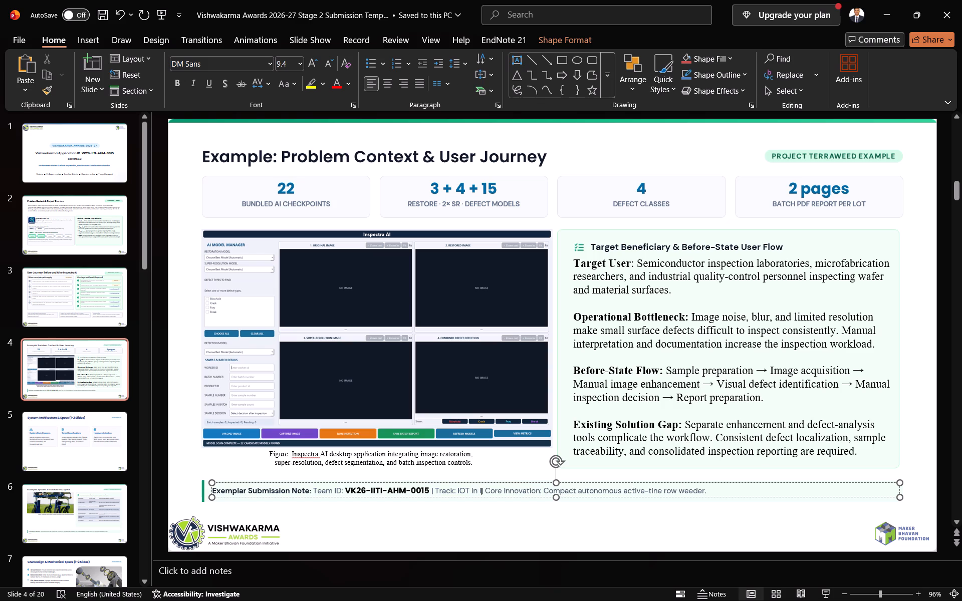
{"action": "key", "text": "BackSpace"}
{"action": "type", "text": "Indus"}
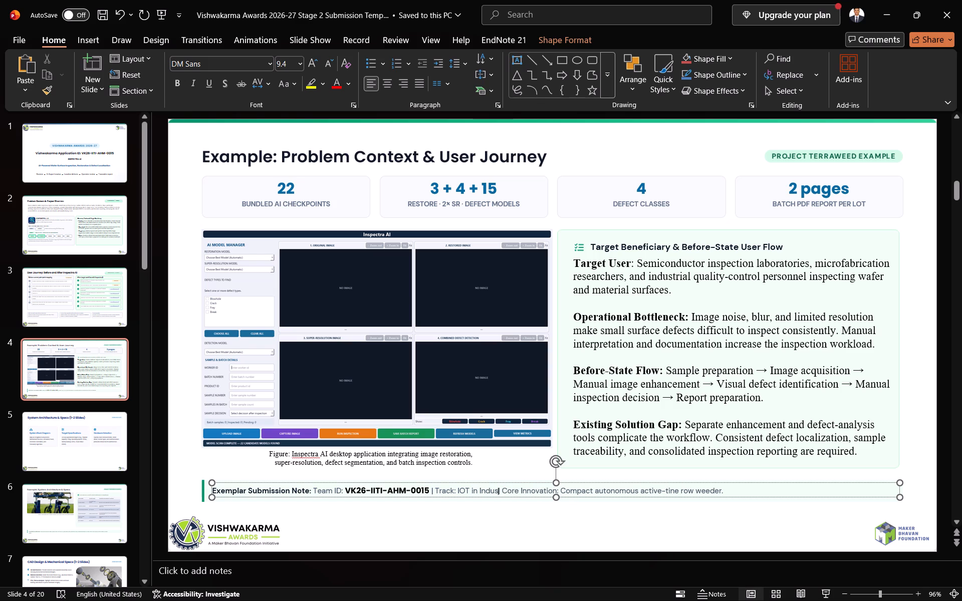
{"action": "type", "text": "try"}
{"action": "key", "text": "space"}
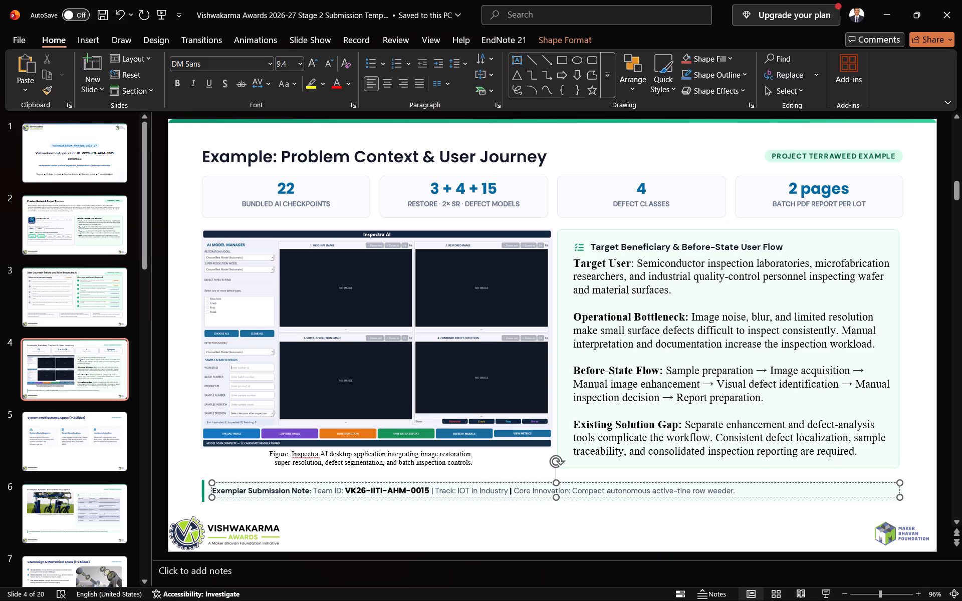
{"action": "key", "text": "BackSpace"}
{"action": "key", "text": "space"}
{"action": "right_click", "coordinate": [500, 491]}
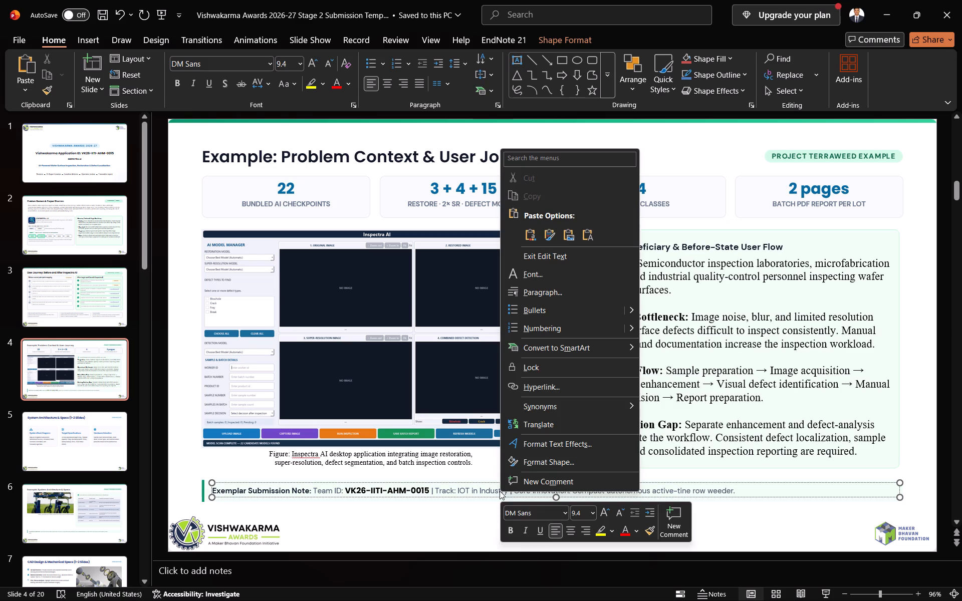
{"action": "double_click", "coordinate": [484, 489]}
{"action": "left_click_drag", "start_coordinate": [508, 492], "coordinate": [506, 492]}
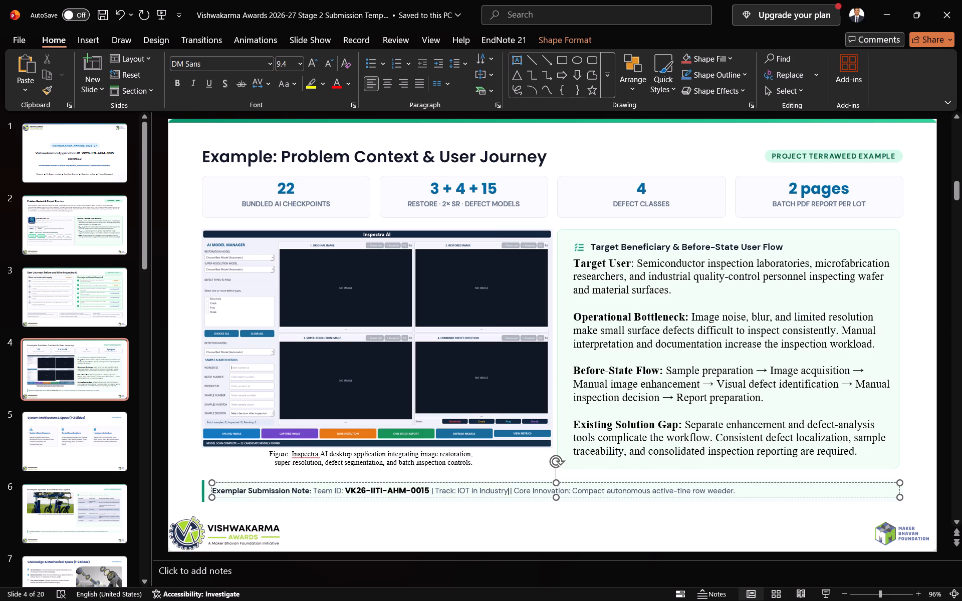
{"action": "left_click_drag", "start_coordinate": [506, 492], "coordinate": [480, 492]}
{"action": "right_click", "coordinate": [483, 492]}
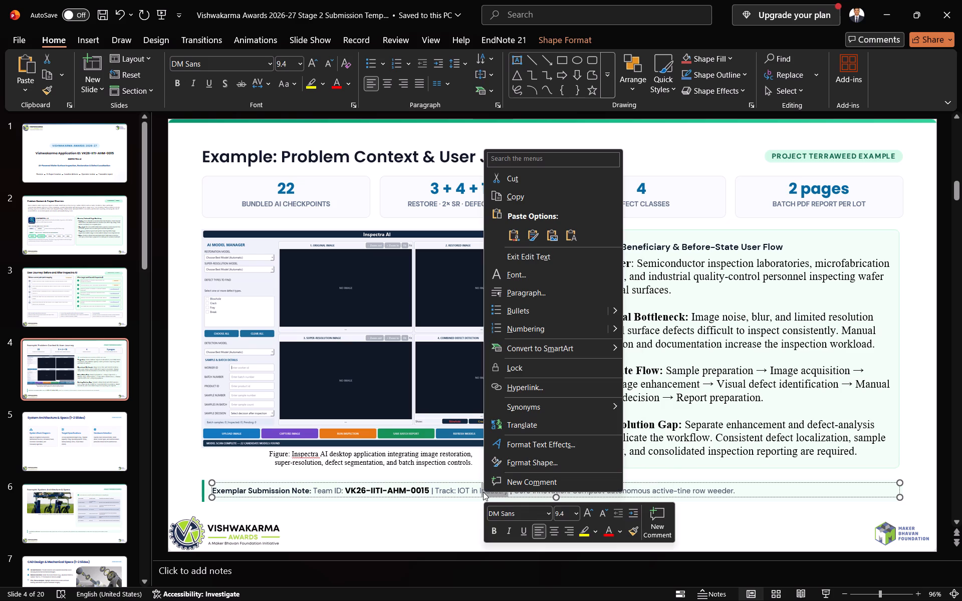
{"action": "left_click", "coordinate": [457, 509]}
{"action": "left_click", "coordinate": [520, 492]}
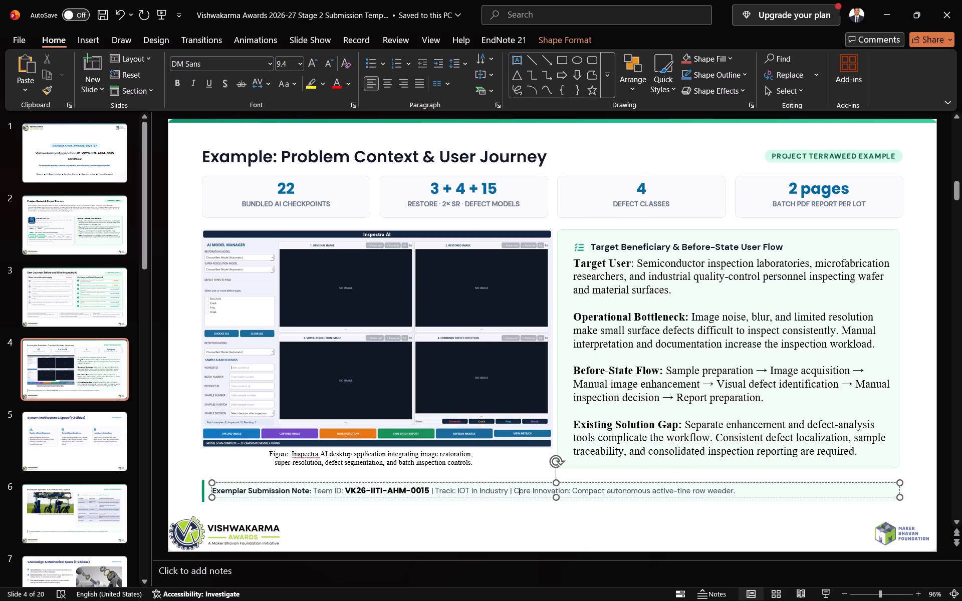
Replace the Core Innovation entry in slide 4's submission note with "Hardware based SEM image inspection system".
{"action": "left_click_drag", "start_coordinate": [572, 488], "coordinate": [732, 496]}
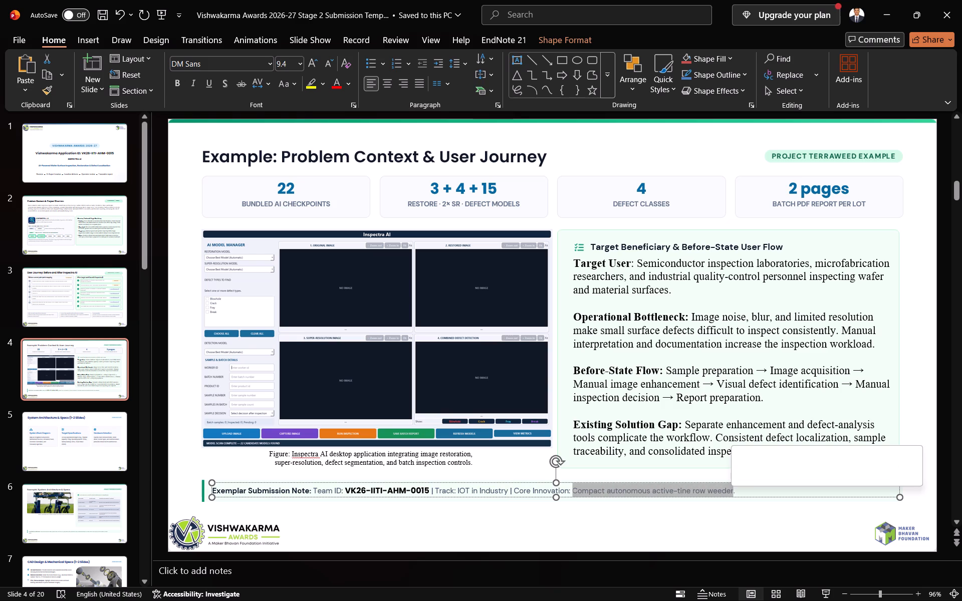
{"action": "key", "text": "BackSpace"}
{"action": "key", "text": "space"}
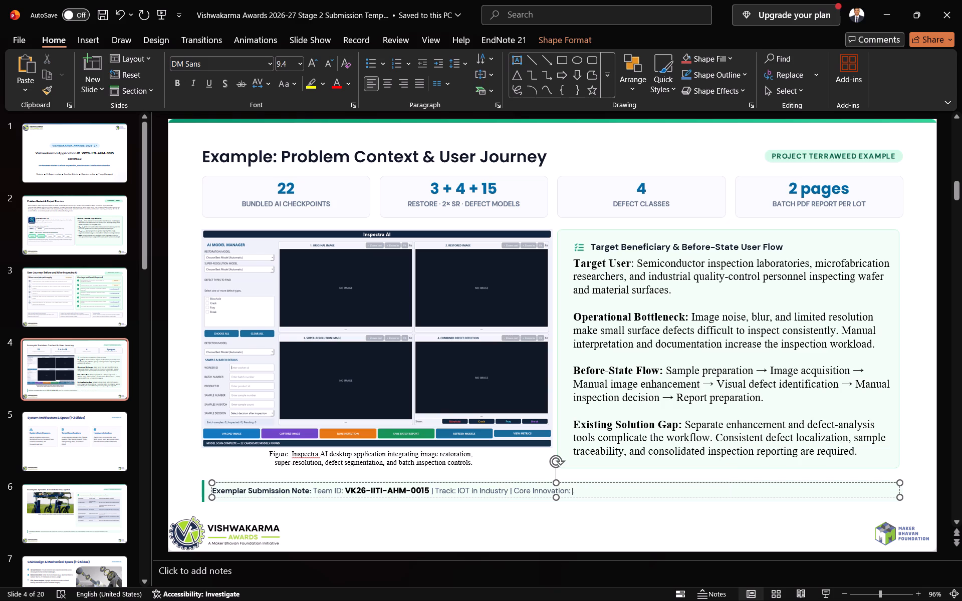
{"action": "key", "text": "shift+h"}
{"action": "type", "text": "ard"}
{"action": "type", "text": "ware"}
{"action": "key", "text": "space"}
{"action": "type", "text": "based"}
{"action": "key", "text": "space"}
{"action": "type", "text": "SEM"}
{"action": "key", "text": "space"}
{"action": "key", "text": "i"}
{"action": "type", "text": "mage"}
{"action": "key", "text": "space"}
{"action": "type", "text": "in"}
{"action": "type", "text": "spection"}
{"action": "key", "text": "space"}
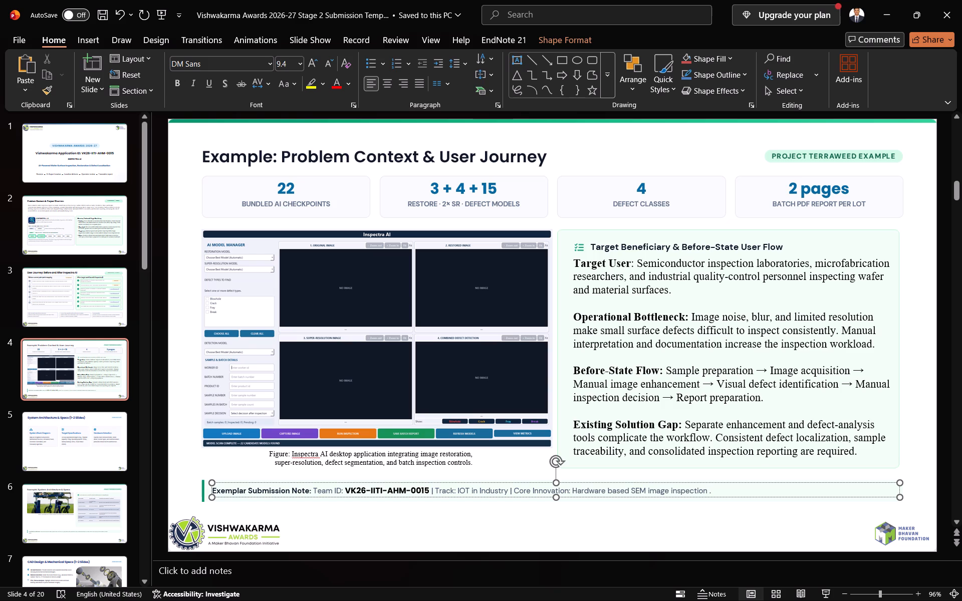
{"action": "type", "text": "system"}
{"action": "key", "text": "space"}
{"action": "key", "text": "BackSpace"}
{"action": "left_click", "coordinate": [447, 503]}
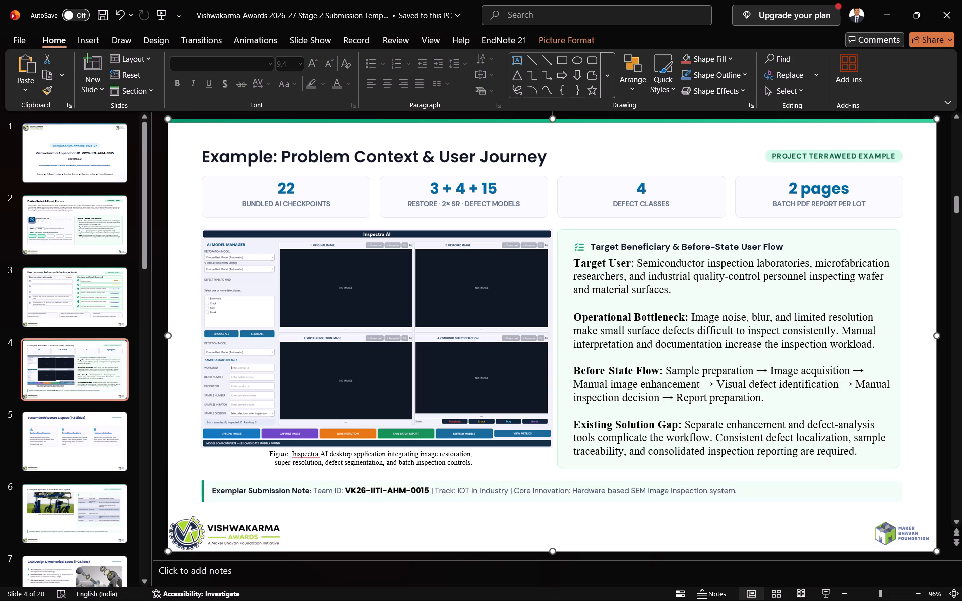
Set all text on slide 4 to the Times New Roman font.
{"action": "left_click", "coordinate": [452, 489]}
{"action": "key", "text": "ctrl+a"}
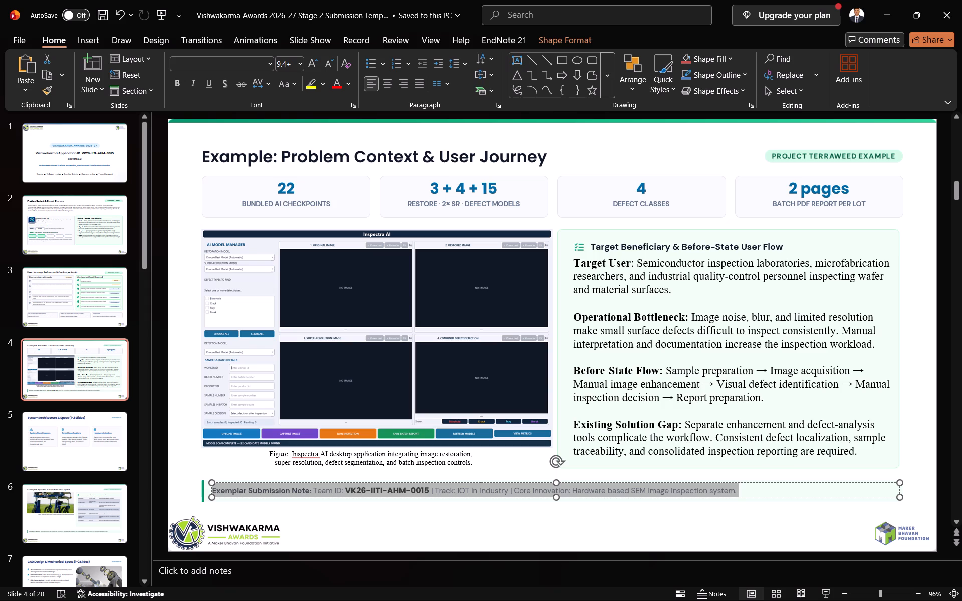
{"action": "left_click", "coordinate": [586, 145]}
{"action": "key", "text": "ctrl+a"}
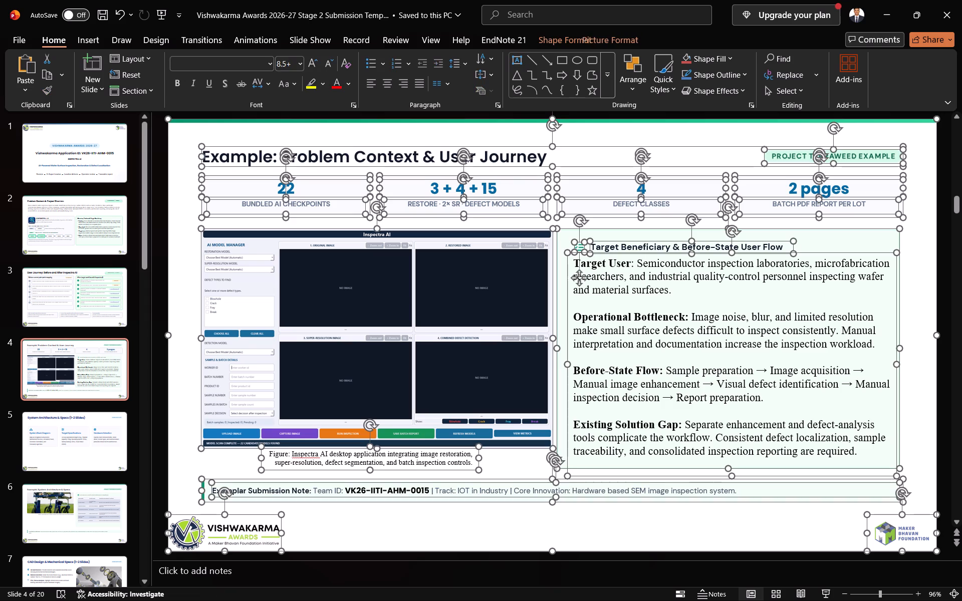
{"action": "left_click", "coordinate": [221, 65]}
{"action": "type", "text": "ti"}
{"action": "key", "text": "Return"}
{"action": "key", "text": "Return"}
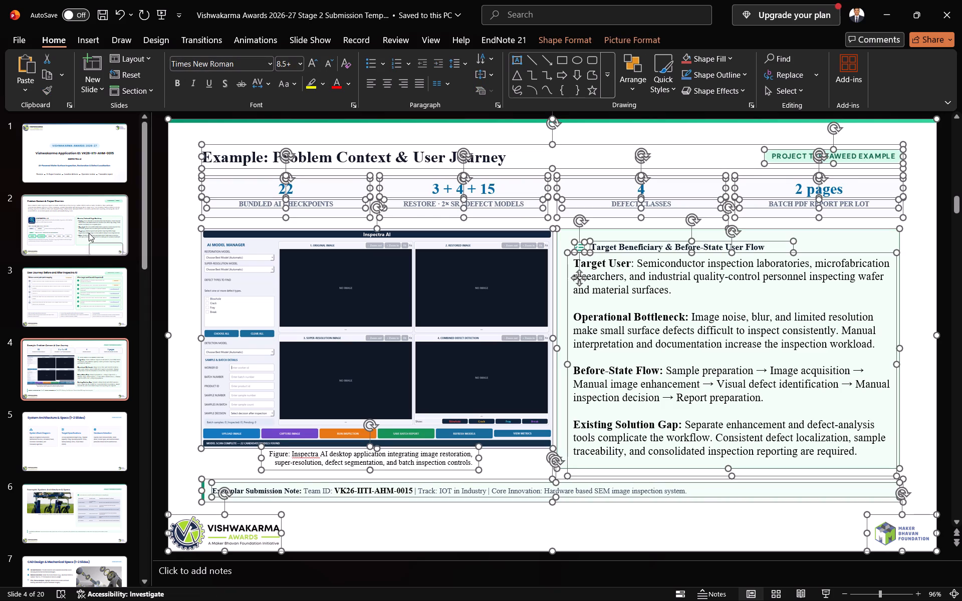
Check the fonts of the text boxes on slide 2 and on title slide 1.
{"action": "left_click", "coordinate": [89, 233]}
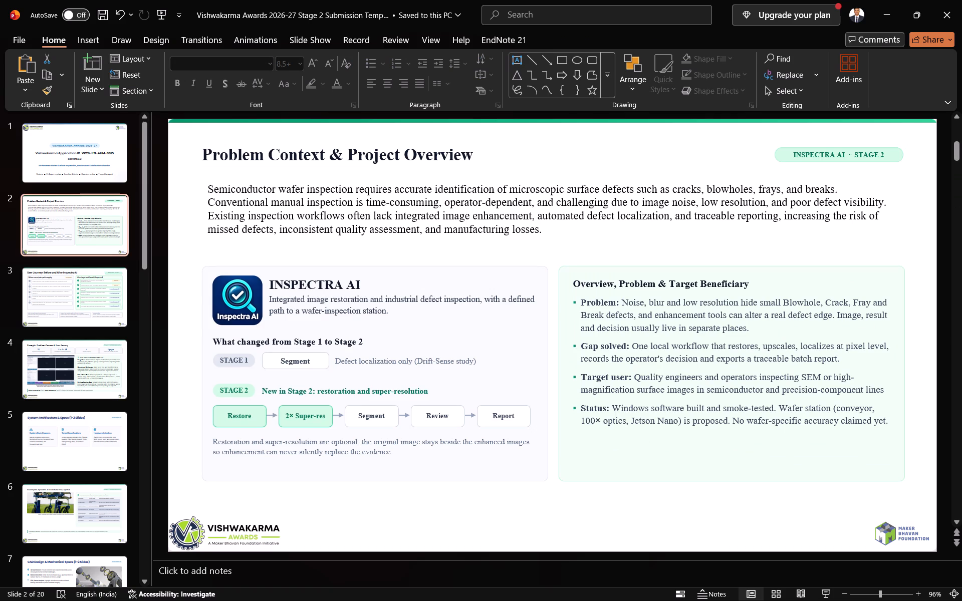
{"action": "left_click", "coordinate": [313, 213]}
{"action": "key", "text": "ctrl+a"}
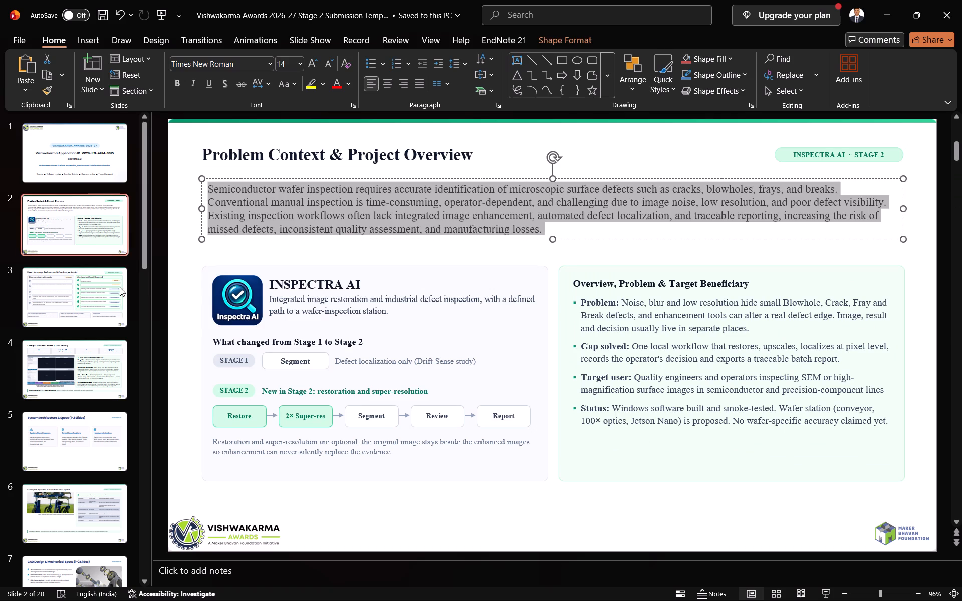
{"action": "left_click", "coordinate": [85, 164]}
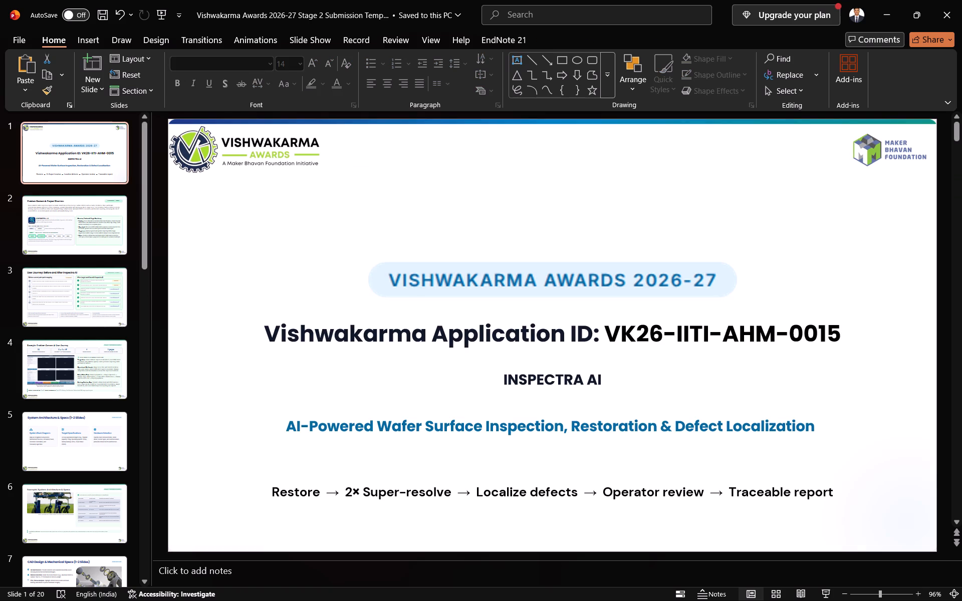
{"action": "left_click", "coordinate": [365, 334]}
{"action": "left_click", "coordinate": [490, 283]}
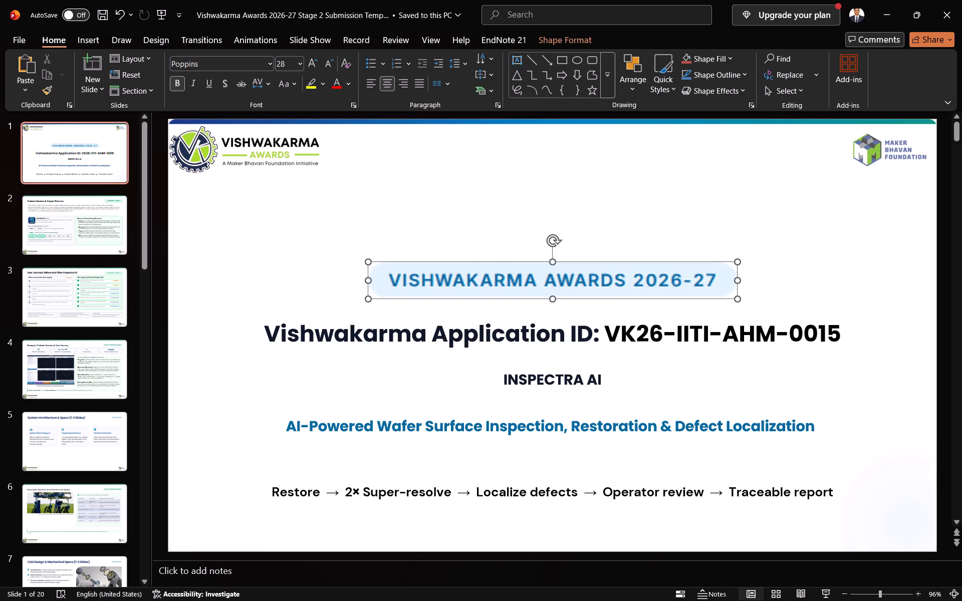
{"action": "left_click", "coordinate": [425, 335]}
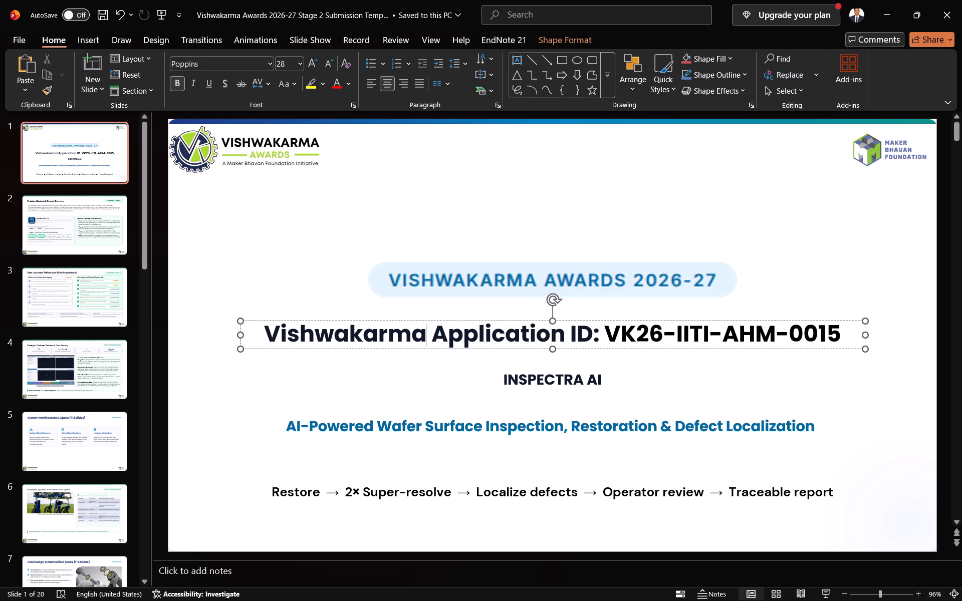
{"action": "left_click", "coordinate": [464, 425]}
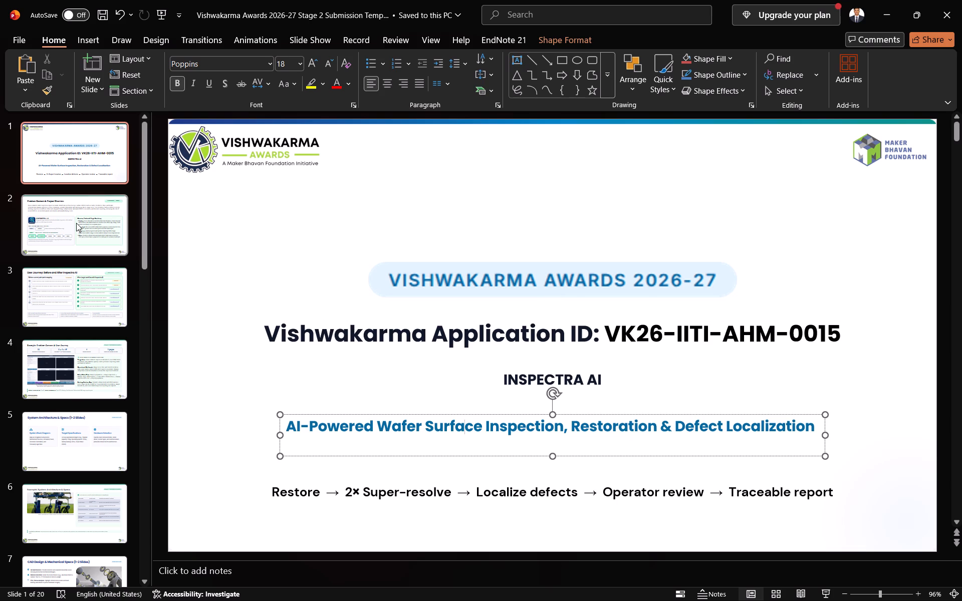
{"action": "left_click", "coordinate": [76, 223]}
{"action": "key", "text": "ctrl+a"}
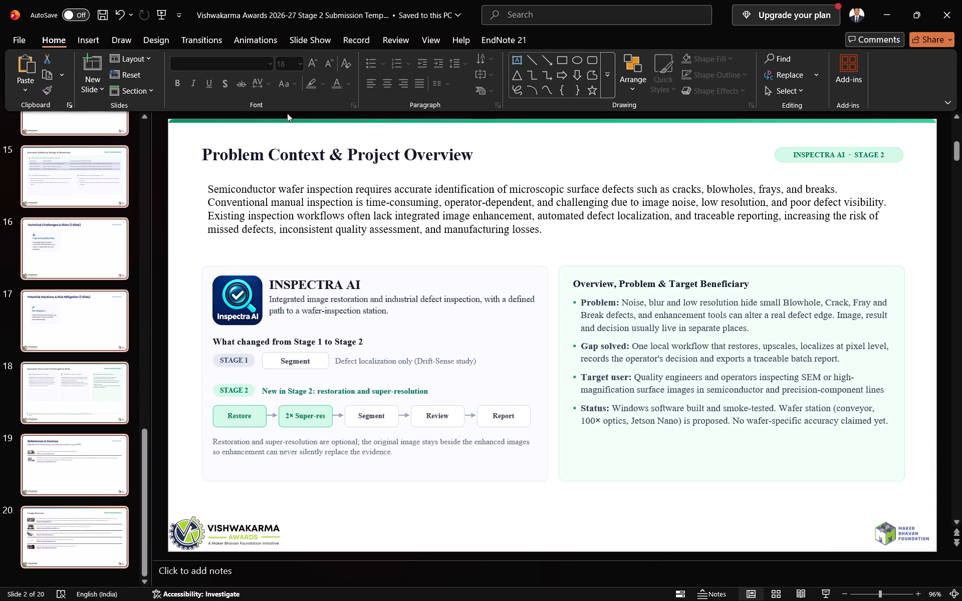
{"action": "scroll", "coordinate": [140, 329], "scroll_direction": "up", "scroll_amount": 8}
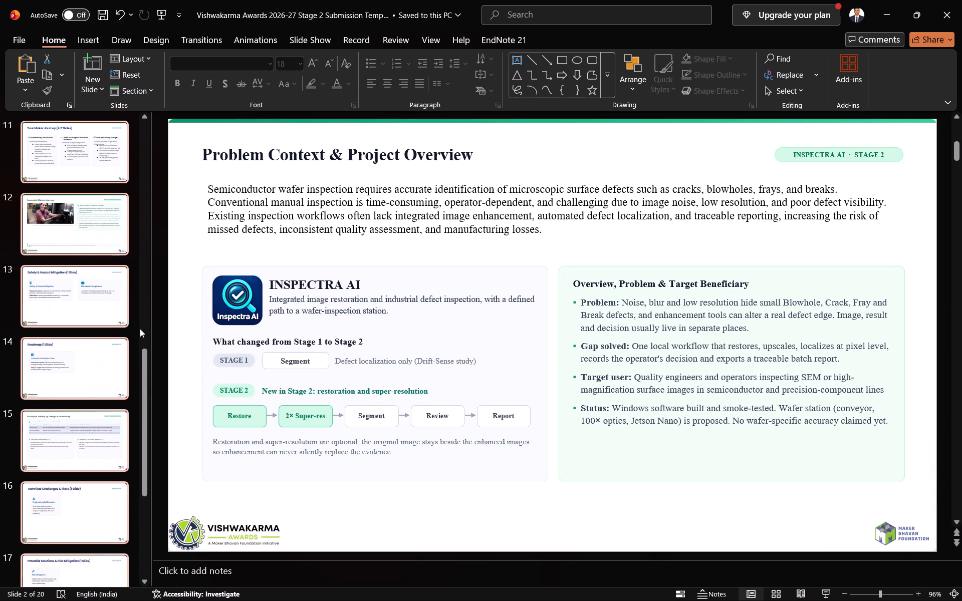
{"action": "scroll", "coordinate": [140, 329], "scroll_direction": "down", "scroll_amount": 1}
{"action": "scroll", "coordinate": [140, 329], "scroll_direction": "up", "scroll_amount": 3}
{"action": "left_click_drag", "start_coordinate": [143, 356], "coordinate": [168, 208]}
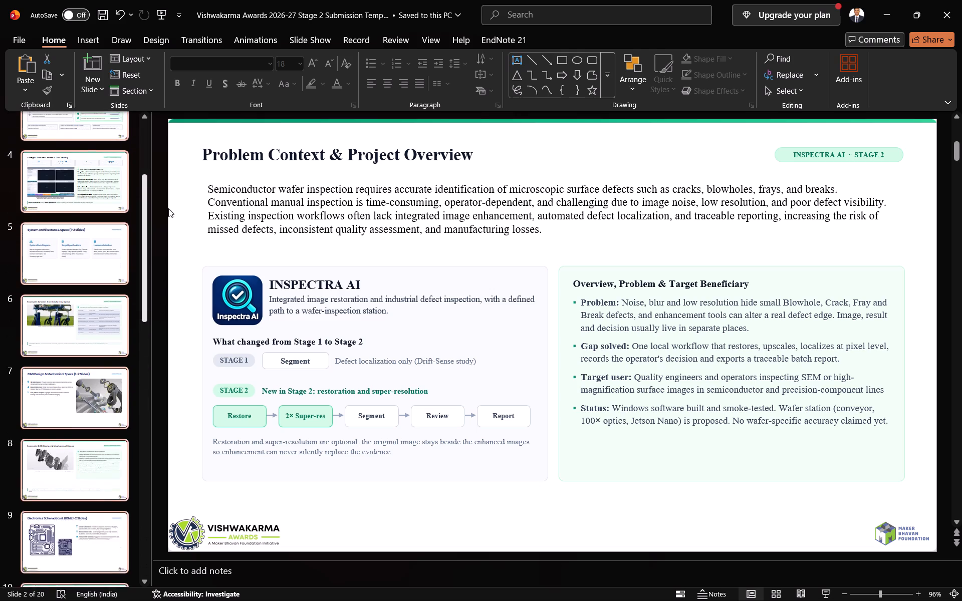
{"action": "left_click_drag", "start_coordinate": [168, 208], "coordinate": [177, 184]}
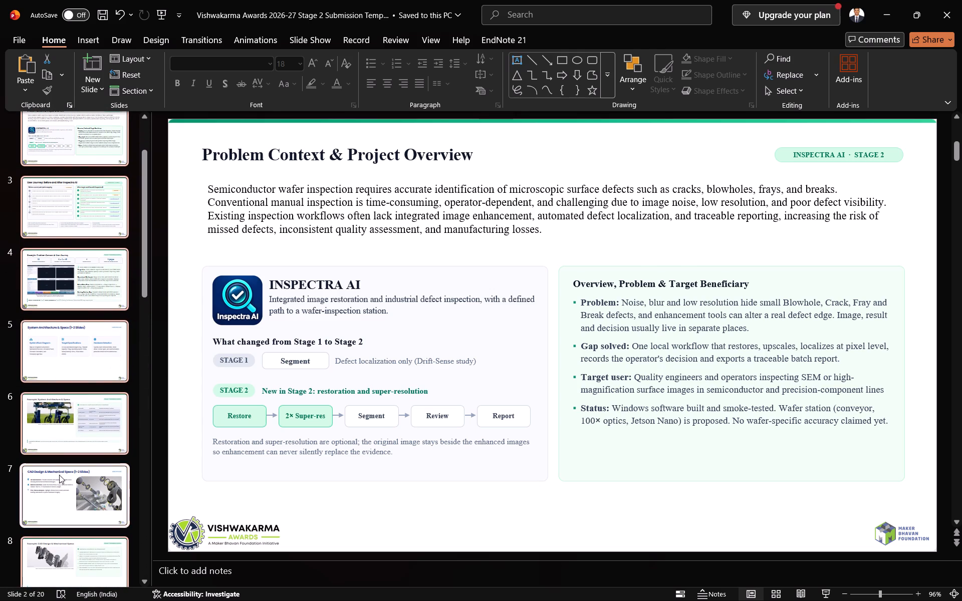
{"action": "left_click", "coordinate": [60, 418]}
{"action": "left_click", "coordinate": [83, 351]}
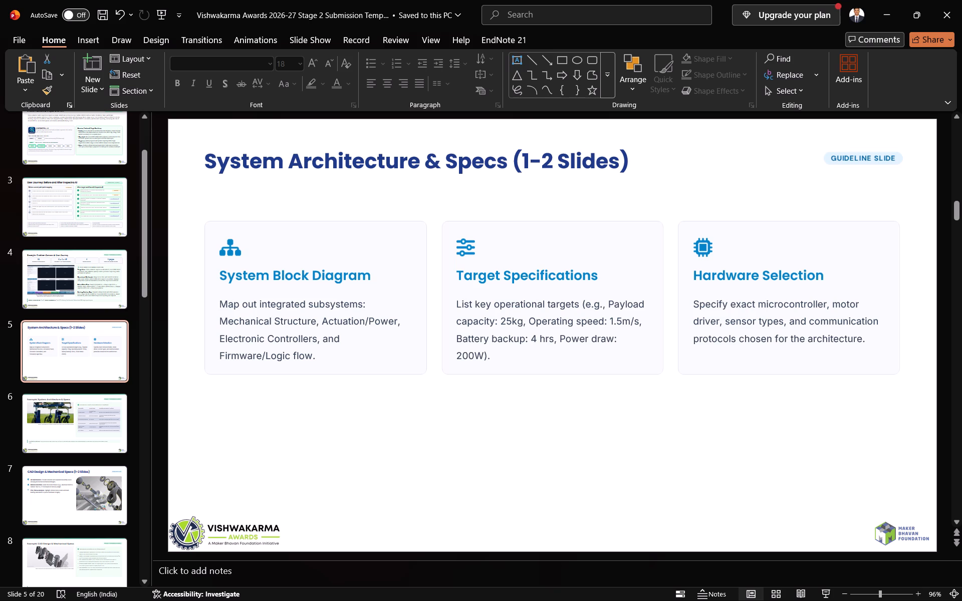
{"action": "key", "text": "shift+super+s"}
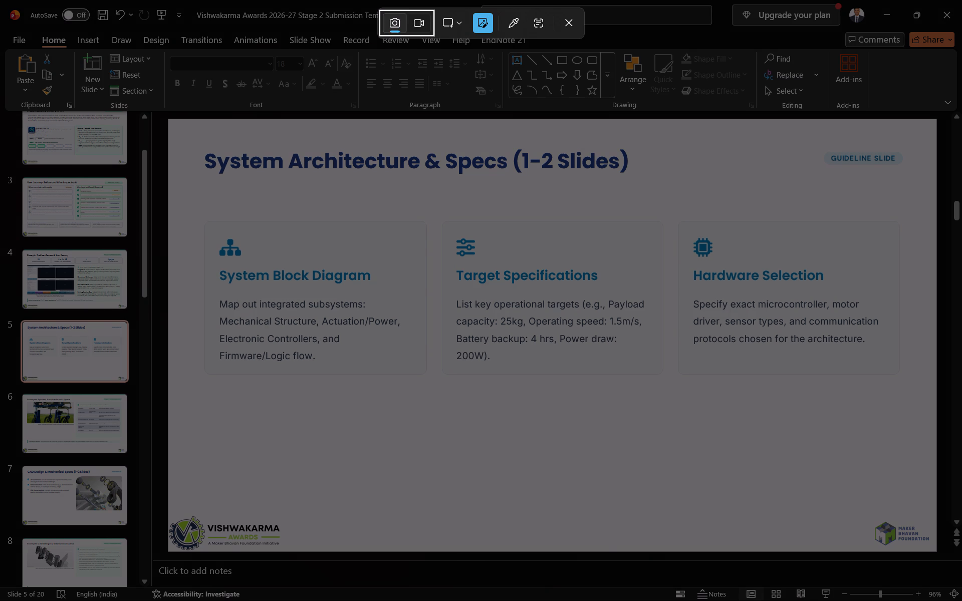
{"action": "left_click_drag", "start_coordinate": [183, 129], "coordinate": [920, 514]}
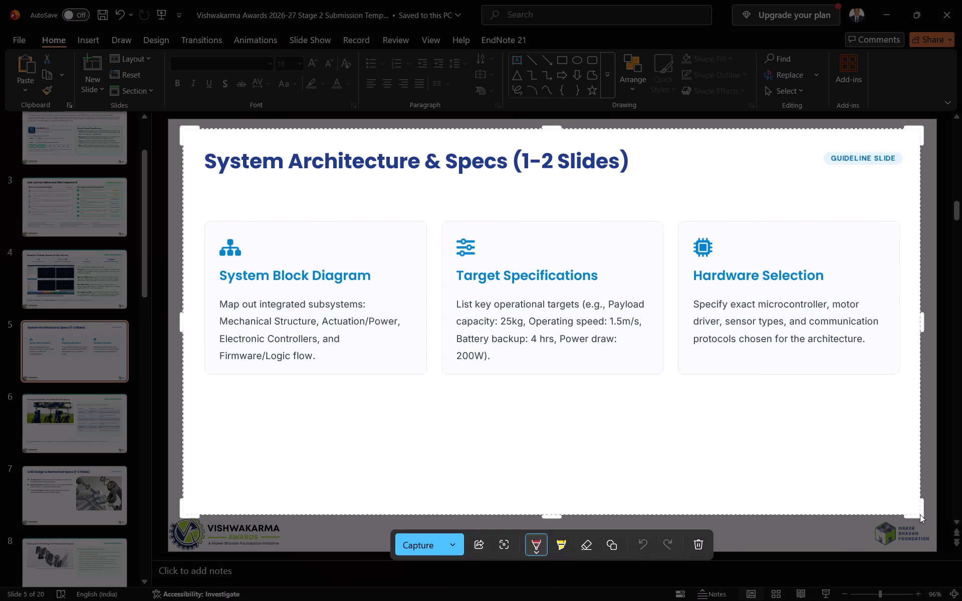
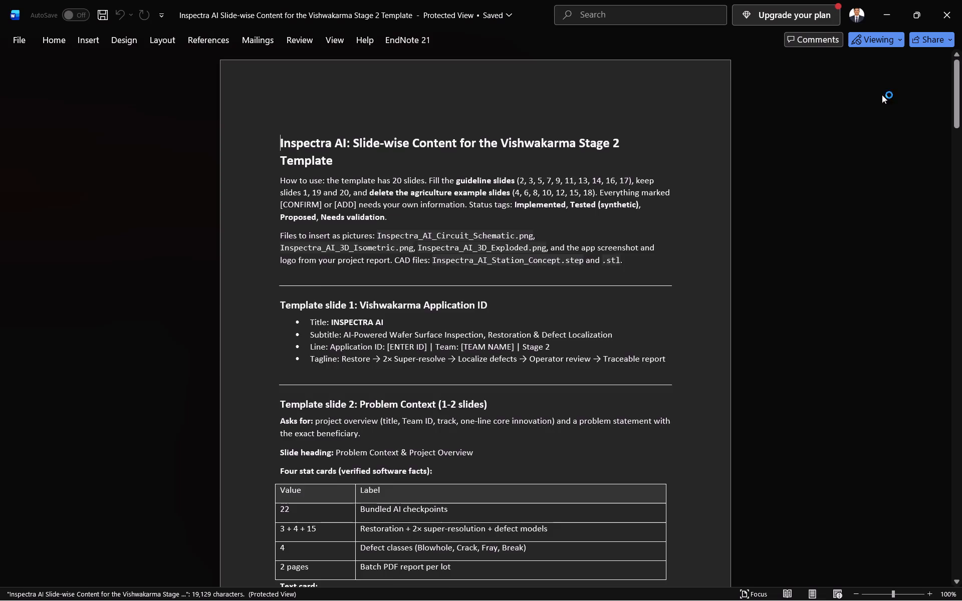
{"action": "scroll", "coordinate": [633, 253], "scroll_direction": "down", "scroll_amount": 10}
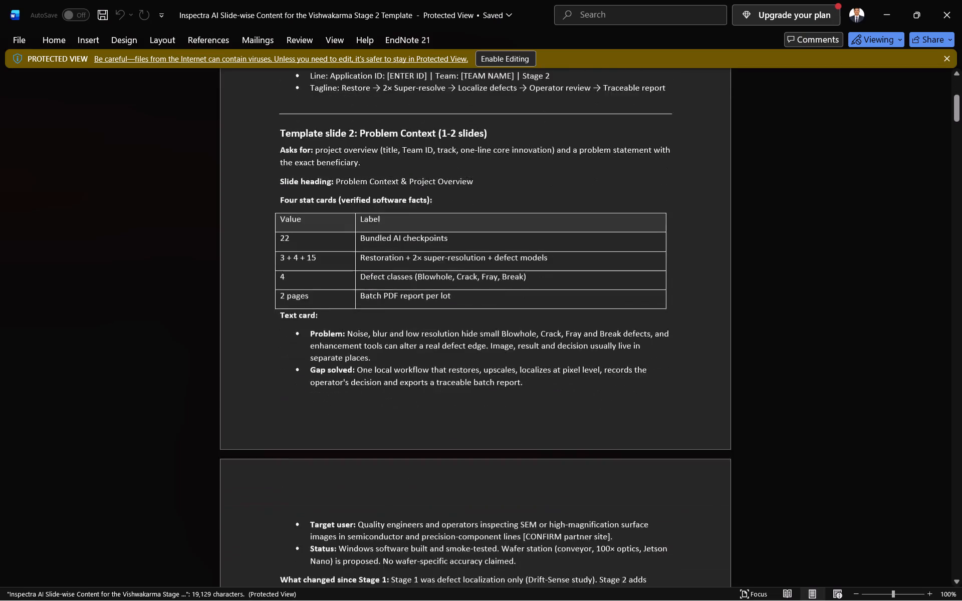
{"action": "scroll", "coordinate": [632, 254], "scroll_direction": "down", "scroll_amount": 4}
{"action": "left_click", "coordinate": [524, 59]}
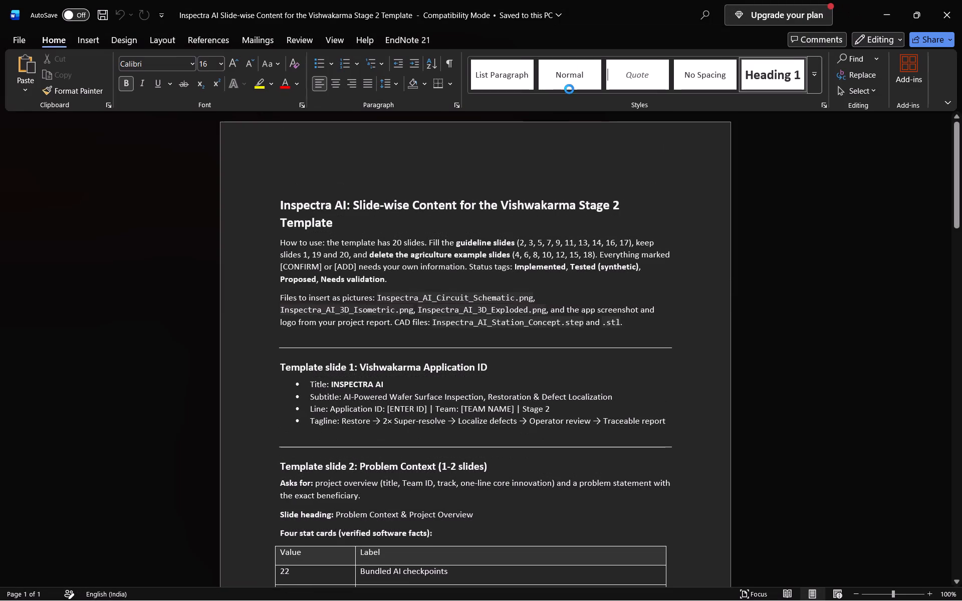
Select the entire Word document's text and enter Times New Roman as its font.
{"action": "key", "text": "ctrl+a"}
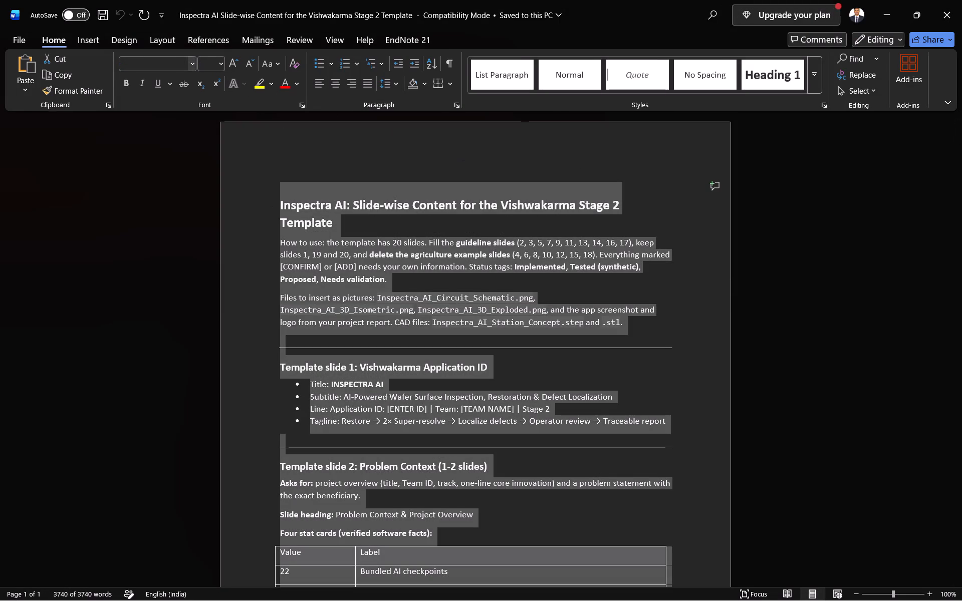
{"action": "left_click", "coordinate": [178, 61]}
{"action": "type", "text": "ti"}
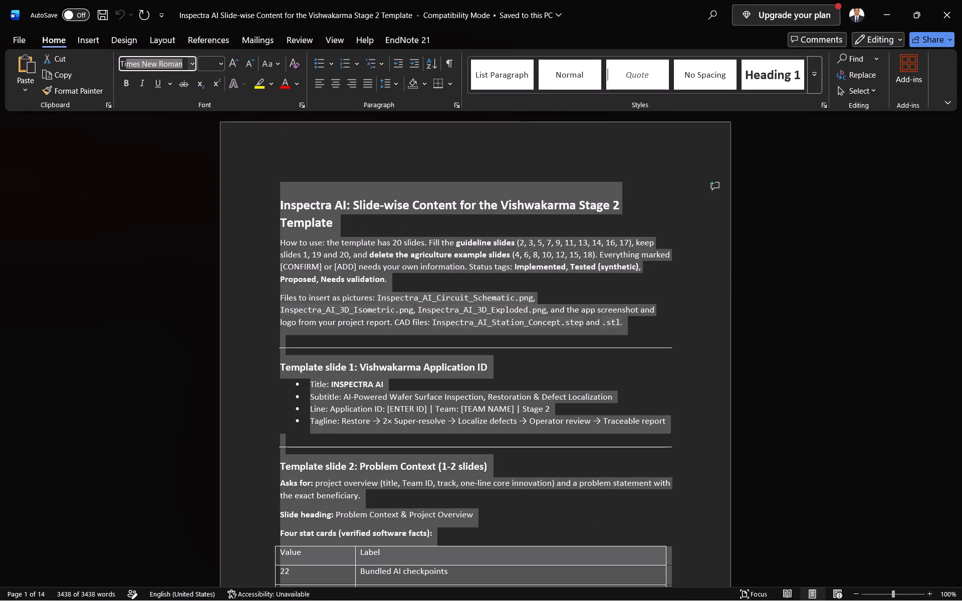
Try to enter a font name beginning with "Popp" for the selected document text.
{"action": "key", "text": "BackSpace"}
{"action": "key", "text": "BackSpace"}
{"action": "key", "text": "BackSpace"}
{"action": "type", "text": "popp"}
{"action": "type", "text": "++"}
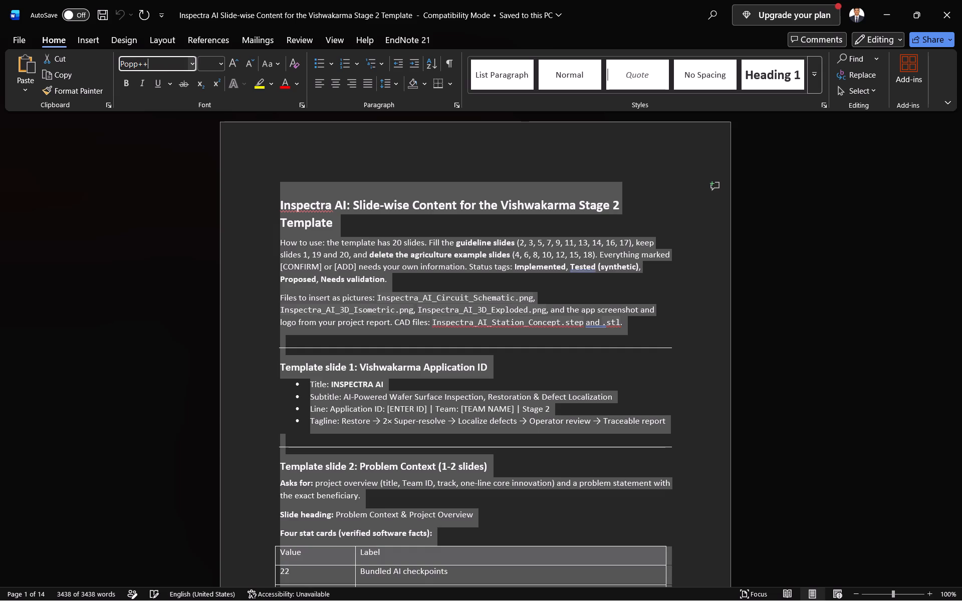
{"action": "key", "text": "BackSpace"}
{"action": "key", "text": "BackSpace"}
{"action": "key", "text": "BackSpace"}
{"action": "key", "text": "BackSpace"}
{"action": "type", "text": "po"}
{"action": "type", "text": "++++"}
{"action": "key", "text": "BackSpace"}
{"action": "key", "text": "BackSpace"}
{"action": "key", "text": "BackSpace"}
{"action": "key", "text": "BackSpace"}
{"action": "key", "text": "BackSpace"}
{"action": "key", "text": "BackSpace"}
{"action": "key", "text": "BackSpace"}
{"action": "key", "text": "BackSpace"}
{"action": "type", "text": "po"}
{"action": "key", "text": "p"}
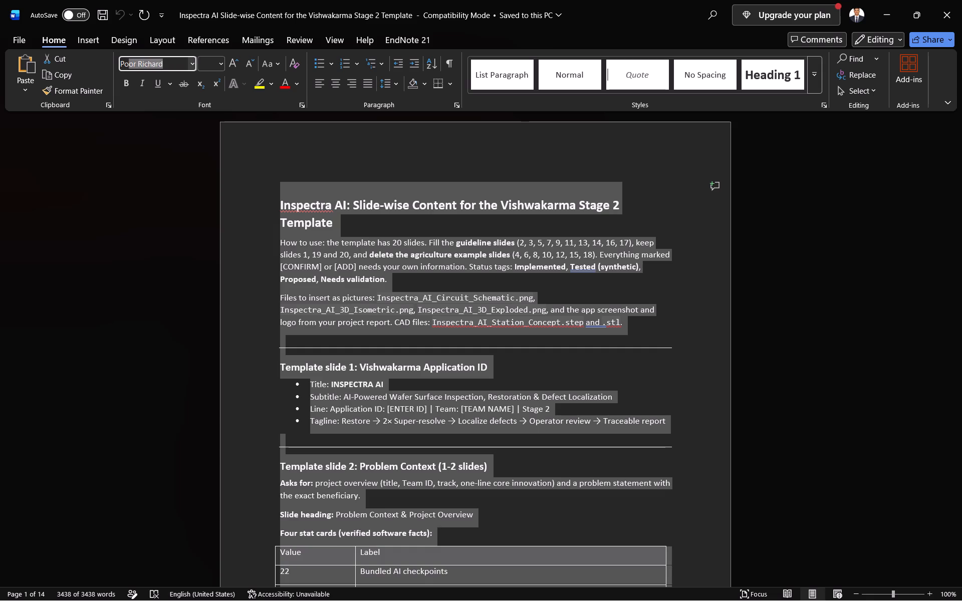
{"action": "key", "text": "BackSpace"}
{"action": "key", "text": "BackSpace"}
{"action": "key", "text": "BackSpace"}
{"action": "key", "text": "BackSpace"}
Apply the Times New Roman font to all the selected text in the slide-wise content document and check the result.
{"action": "type", "text": "ti"}
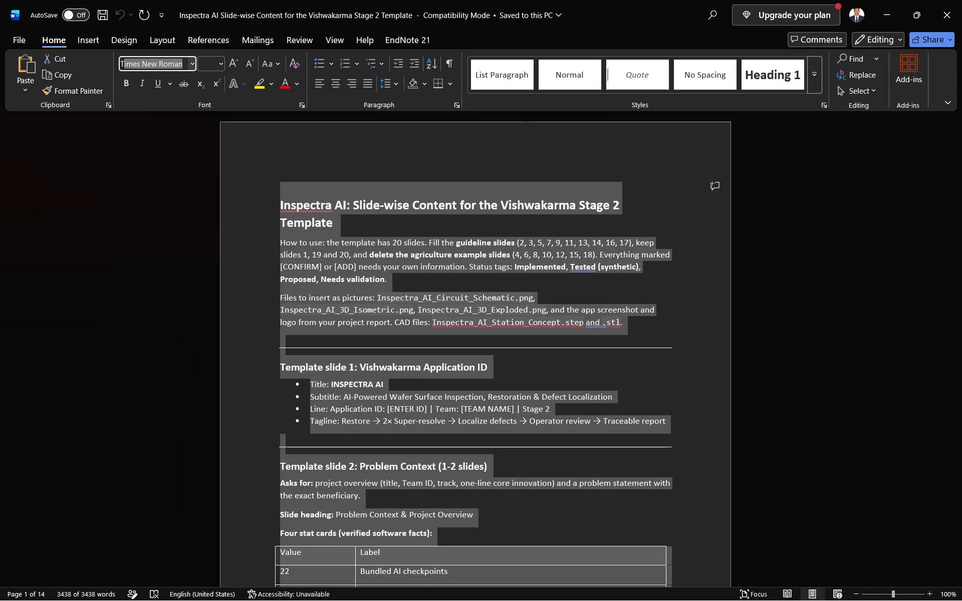
{"action": "key", "text": "Return"}
{"action": "left_click", "coordinate": [499, 313]}
{"action": "scroll", "coordinate": [499, 313], "scroll_direction": "down", "scroll_amount": 2}
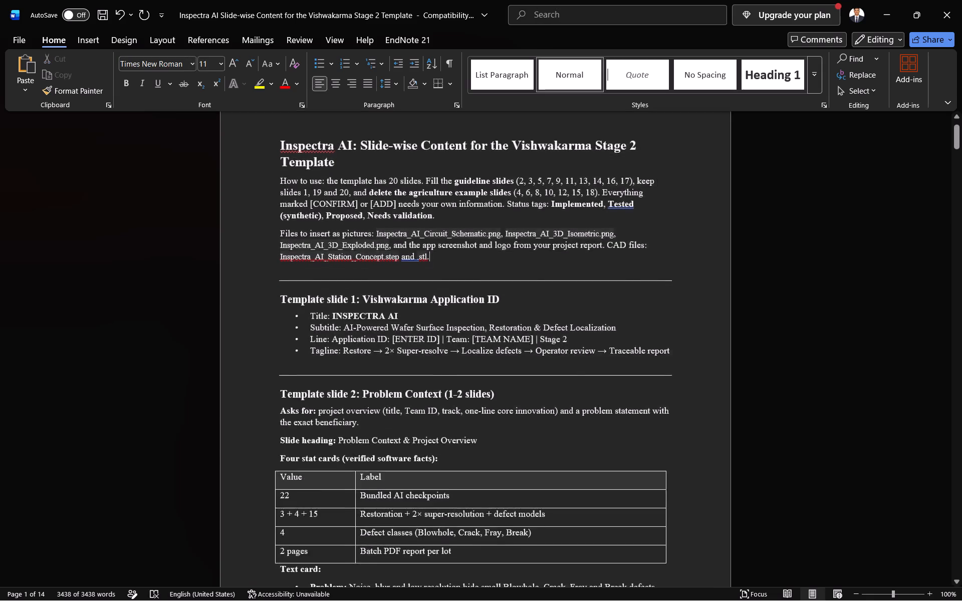
{"action": "scroll", "coordinate": [501, 311], "scroll_direction": "down", "scroll_amount": 17}
{"action": "scroll", "coordinate": [496, 315], "scroll_direction": "down", "scroll_amount": 6}
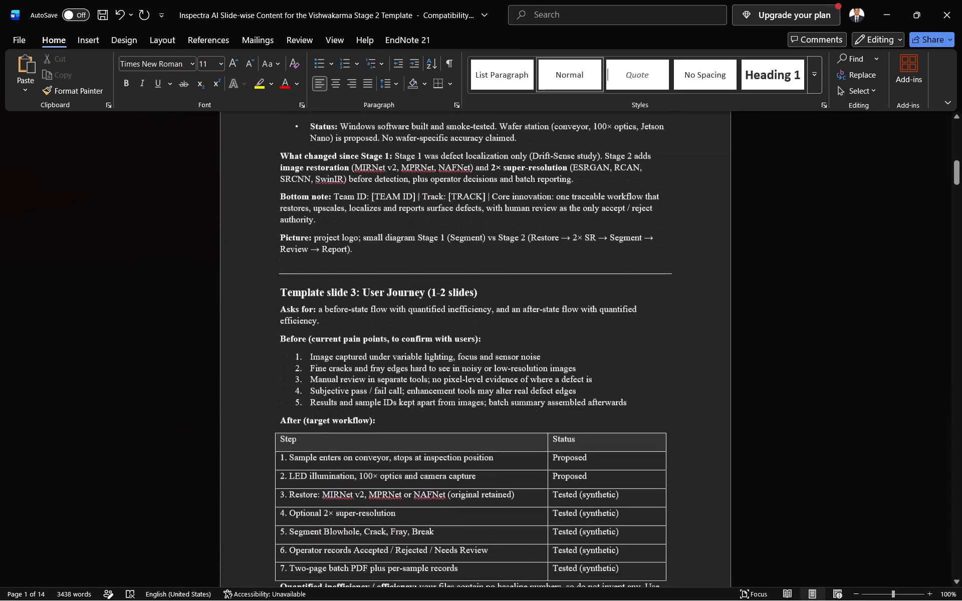
Switch to the Vishwakarma Awards Stage 2 presentation in PowerPoint and save it.
{"action": "key", "text": "alt+Tab"}
{"action": "key", "text": "alt+Tab"}
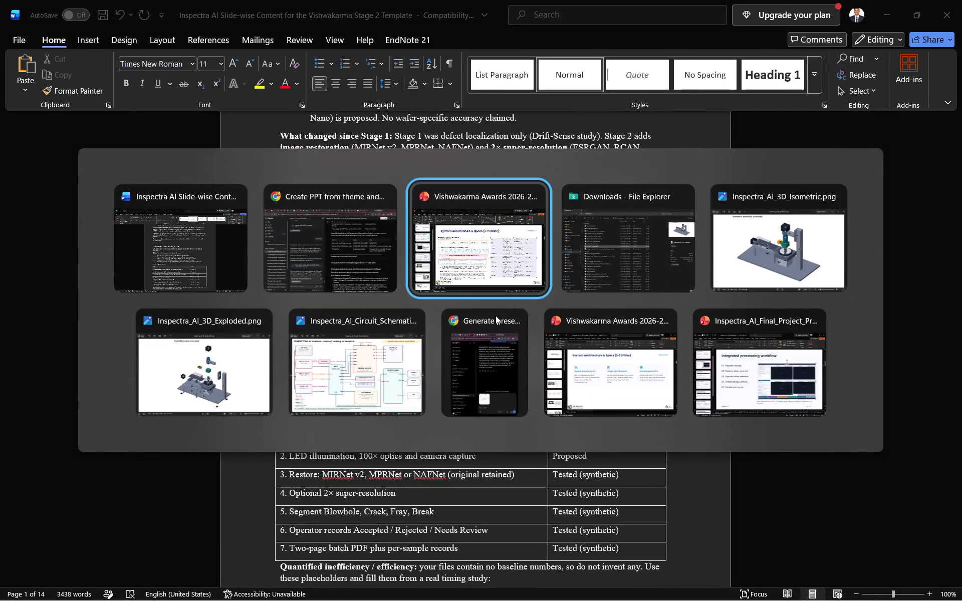
{"action": "key", "text": "ctrl+s"}
{"action": "key", "text": "ctrl+s"}
{"action": "key", "text": "ctrl+s"}
{"action": "key", "text": "ctrl+s"}
{"action": "key", "text": "ctrl+s"}
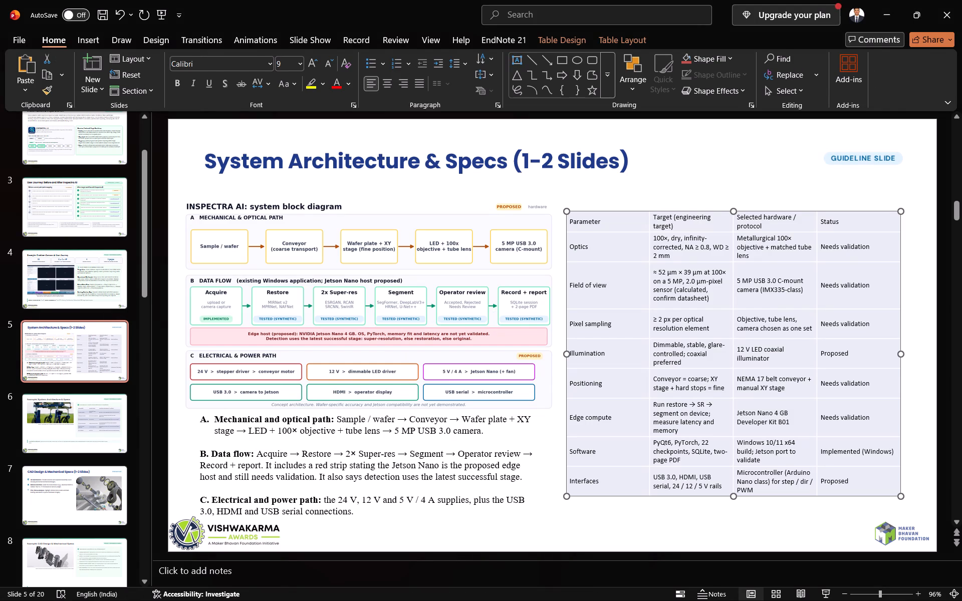
{"action": "key", "text": "ctrl+s"}
{"action": "key", "text": "ctrl+s"}
Look through the slide thumbnails after slide 5, up to slide 20, to review the remaining template slides.
{"action": "scroll", "coordinate": [52, 428], "scroll_direction": "down", "scroll_amount": 17}
{"action": "scroll", "coordinate": [52, 428], "scroll_direction": "down", "scroll_amount": 11}
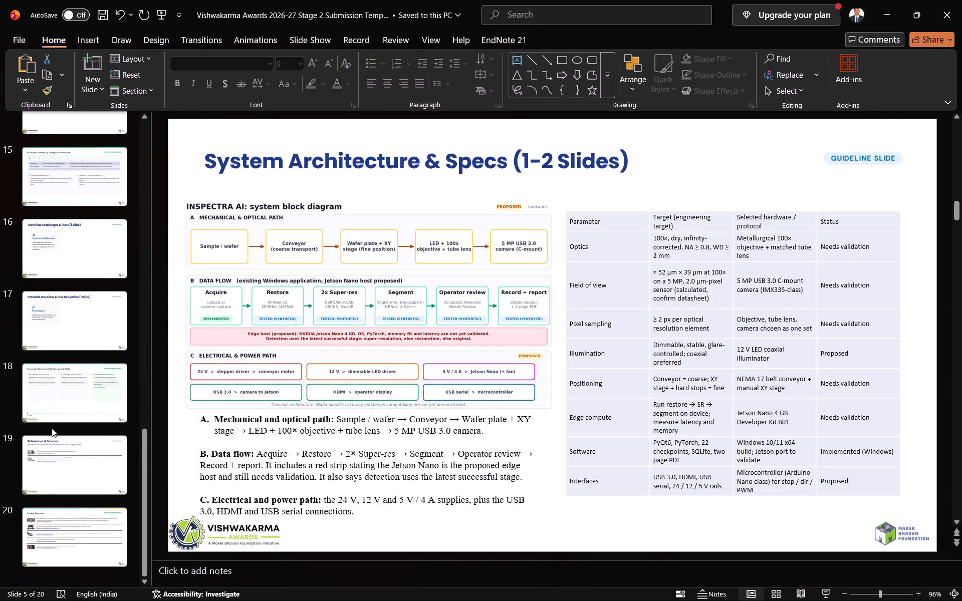
{"action": "scroll", "coordinate": [52, 428], "scroll_direction": "down", "scroll_amount": 5}
{"action": "scroll", "coordinate": [52, 428], "scroll_direction": "up", "scroll_amount": 1}
{"action": "scroll", "coordinate": [52, 428], "scroll_direction": "down", "scroll_amount": 2}
{"action": "scroll", "coordinate": [52, 428], "scroll_direction": "up", "scroll_amount": 4}
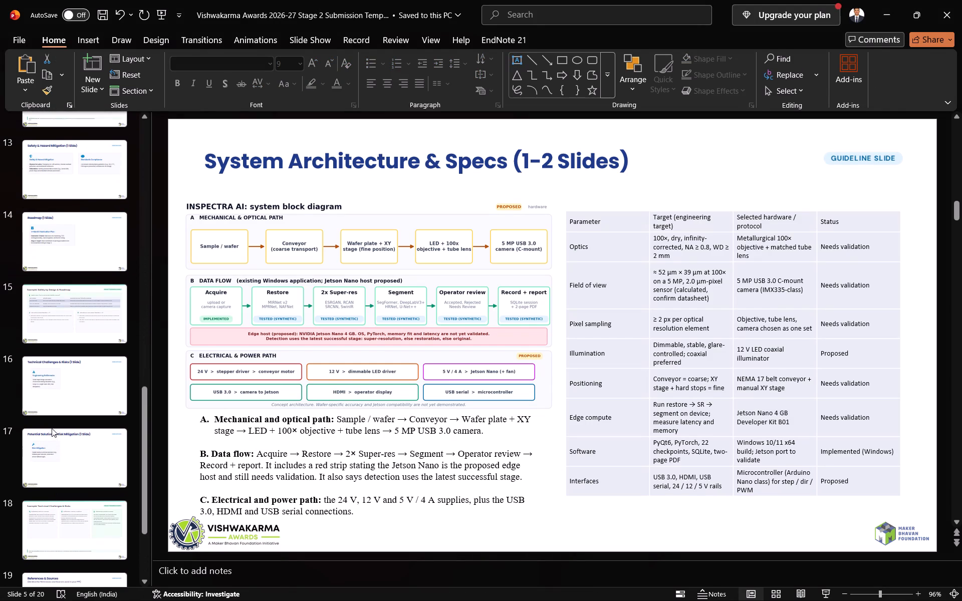
Save the Vishwakarma Awards Stage 2 presentation and minimise all open windows to show the desktop.
{"action": "key", "text": "ctrl+s"}
{"action": "left_click", "coordinate": [884, 0]}
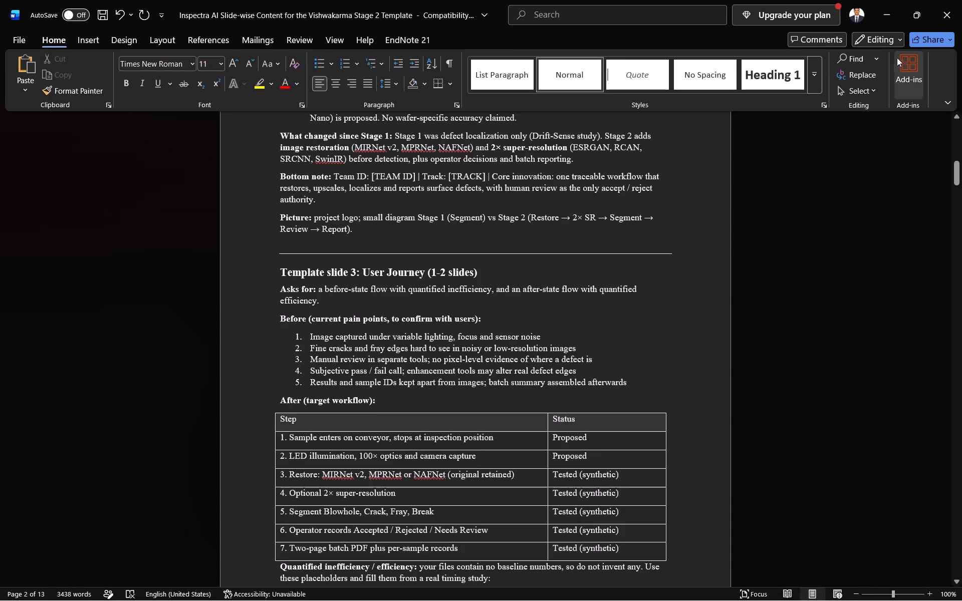
{"action": "left_click", "coordinate": [892, 21]}
{"action": "left_click", "coordinate": [891, 18]}
{"action": "left_click", "coordinate": [891, 18]}
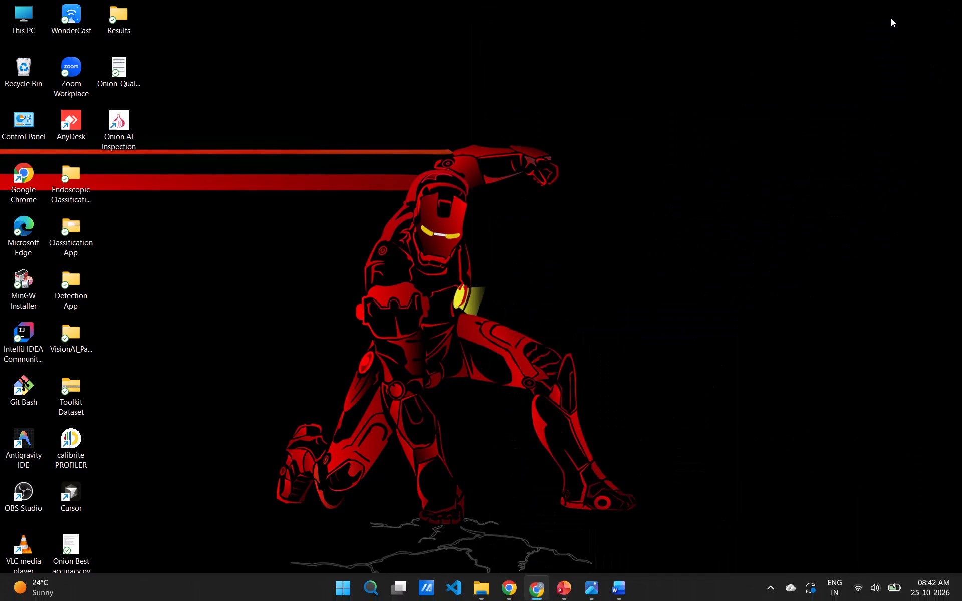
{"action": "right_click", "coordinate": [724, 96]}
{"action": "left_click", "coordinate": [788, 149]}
Turn off the computer's Wi-Fi connection.
{"action": "left_click", "coordinate": [868, 583]}
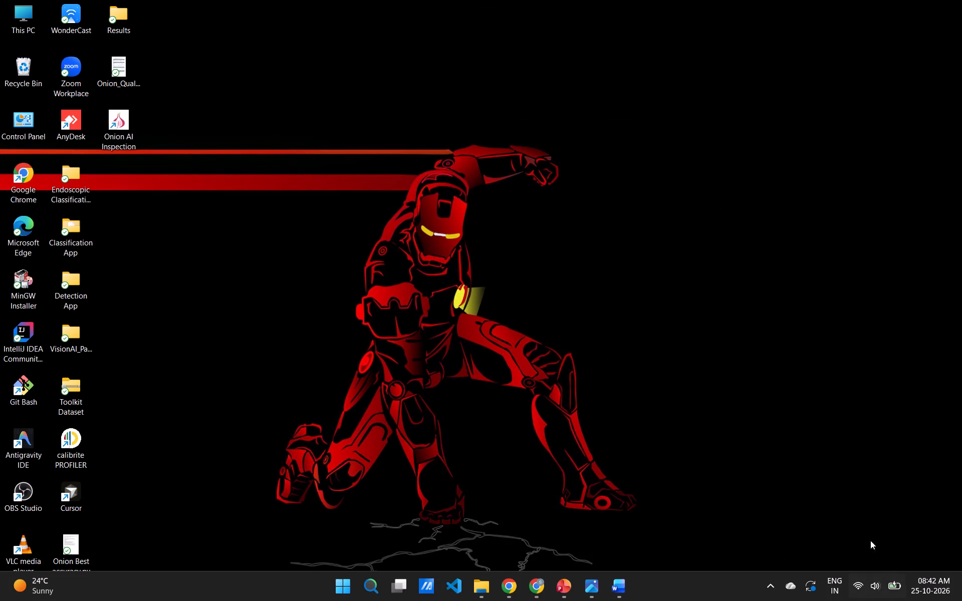
{"action": "left_click", "coordinate": [876, 589]}
{"action": "left_click", "coordinate": [762, 357]}
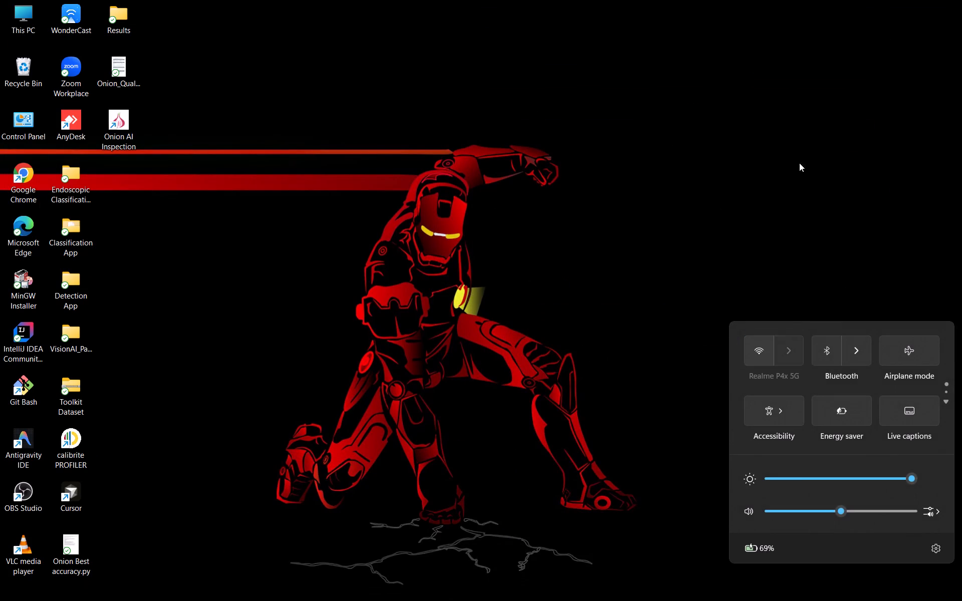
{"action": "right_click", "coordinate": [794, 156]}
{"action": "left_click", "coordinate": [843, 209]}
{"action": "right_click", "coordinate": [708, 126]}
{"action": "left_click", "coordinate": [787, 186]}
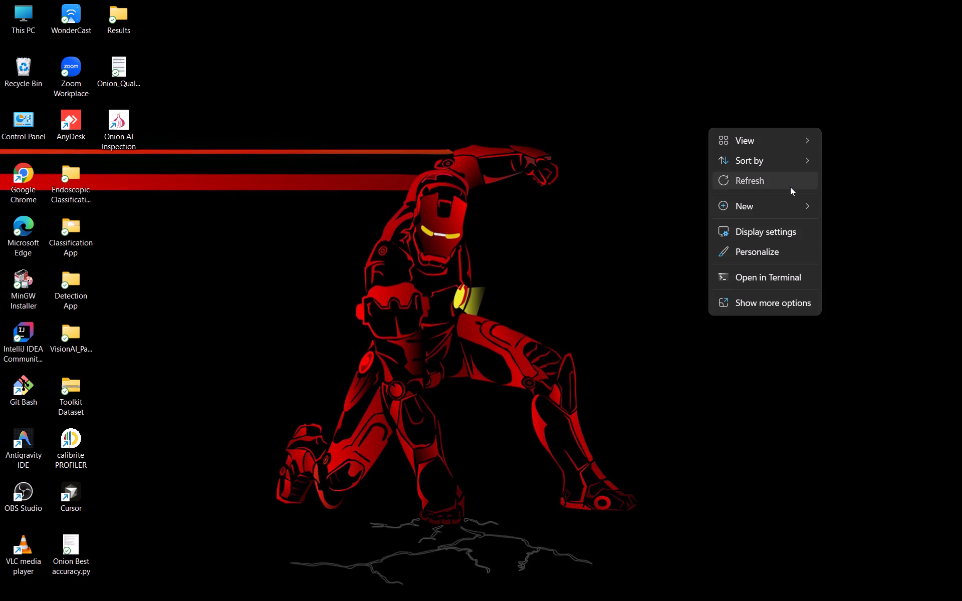